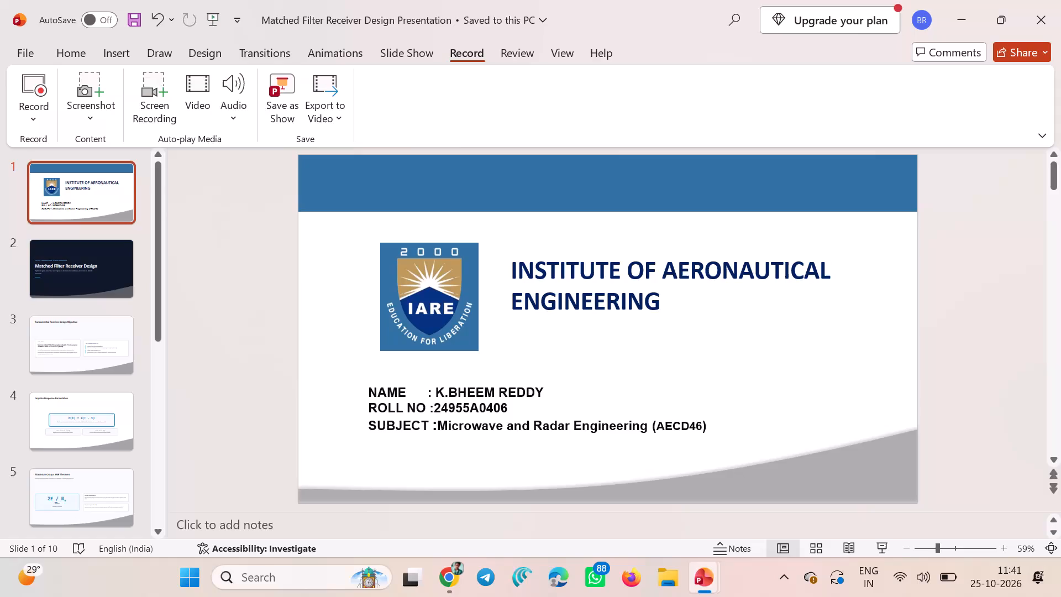
Open the slide show recording view starting from the current slide, the title slide.
click(464, 53)
click(25, 102)
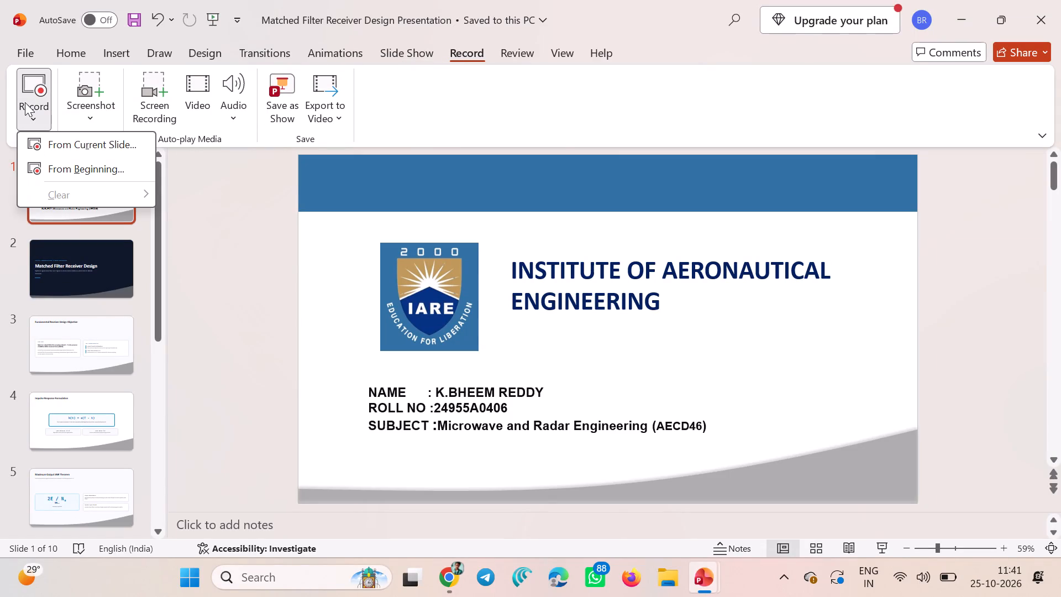
click(73, 148)
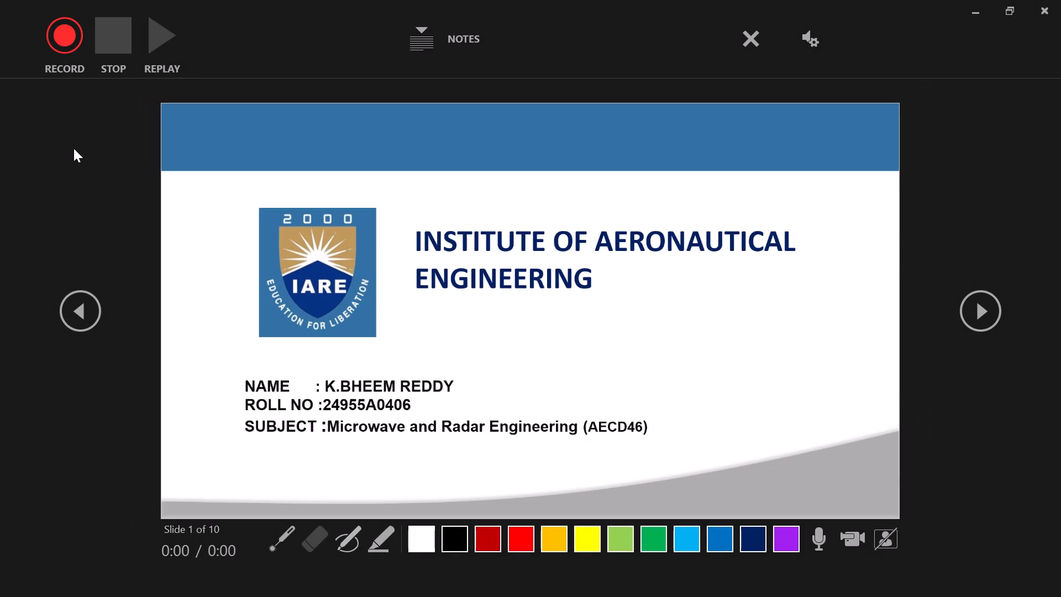
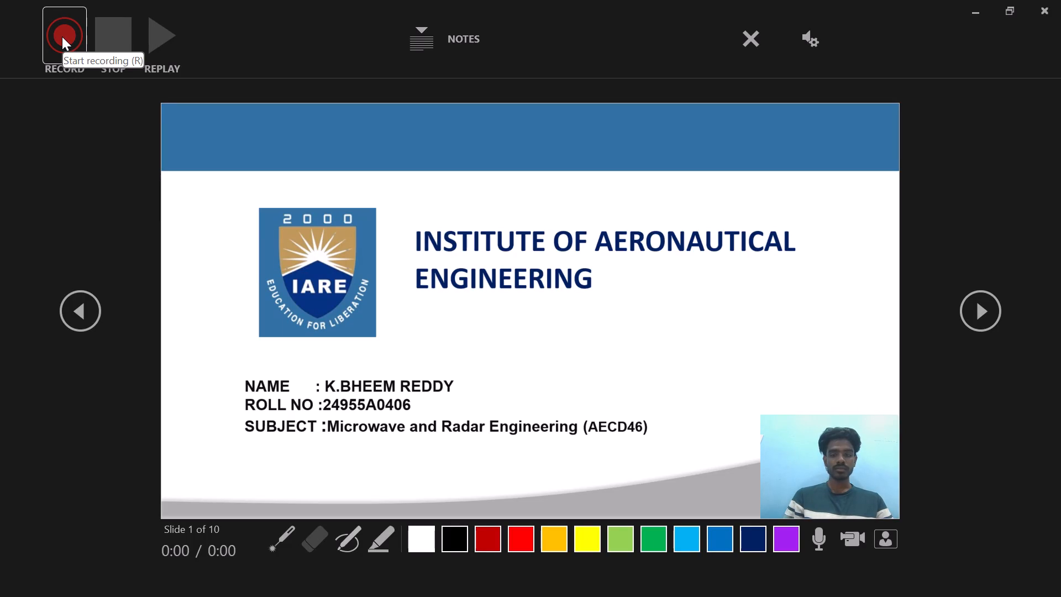
Start recording the narrated slide show on the title slide.
click(62, 36)
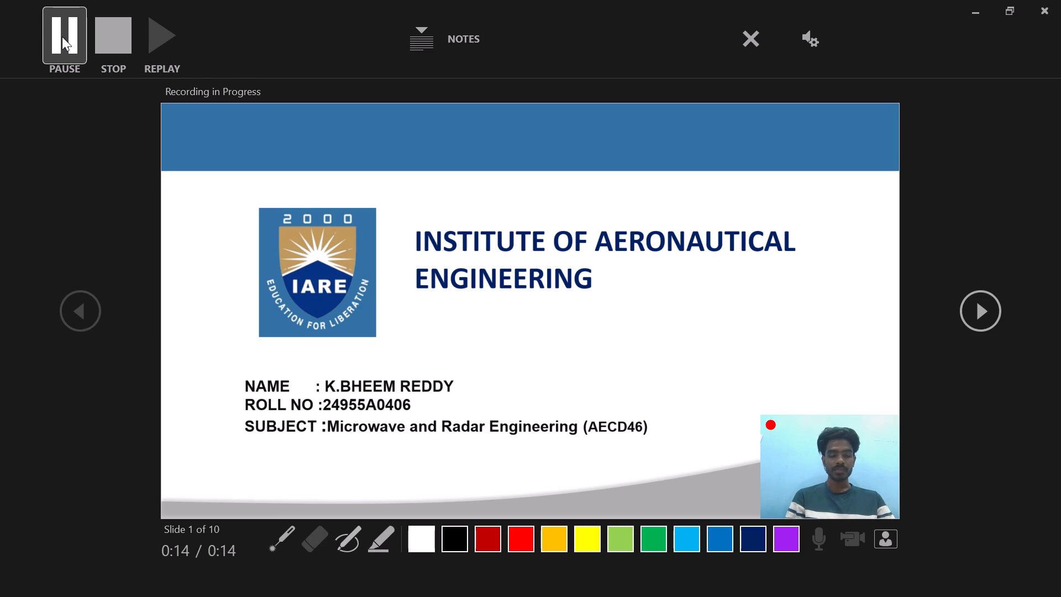
Advance the recorded presentation past the title and Matched Filter Receiver Design slides to the Fundamental Receiver Design Objective slide.
key(Right)
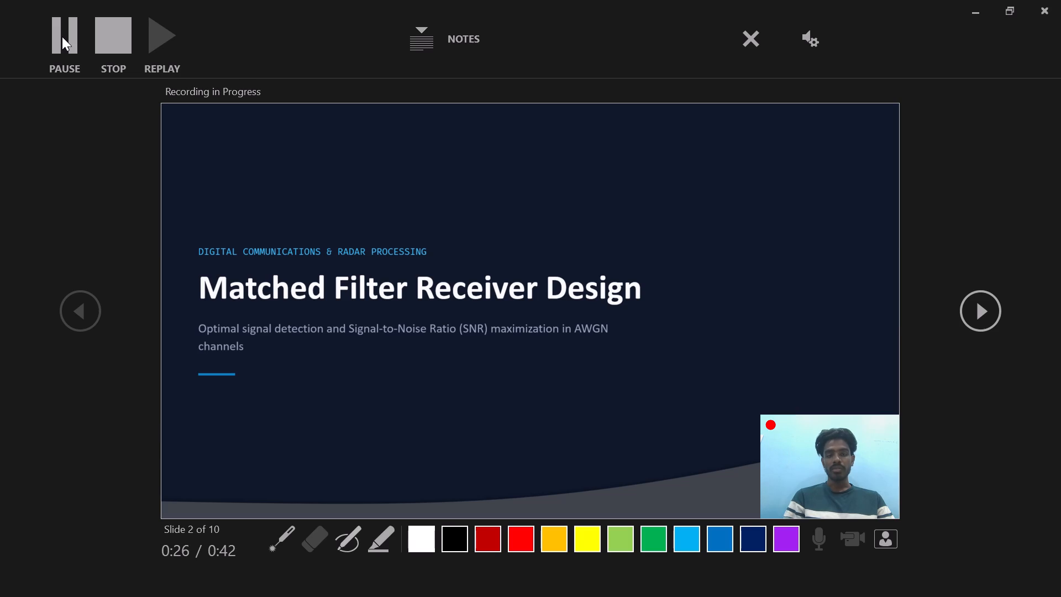
key(Right)
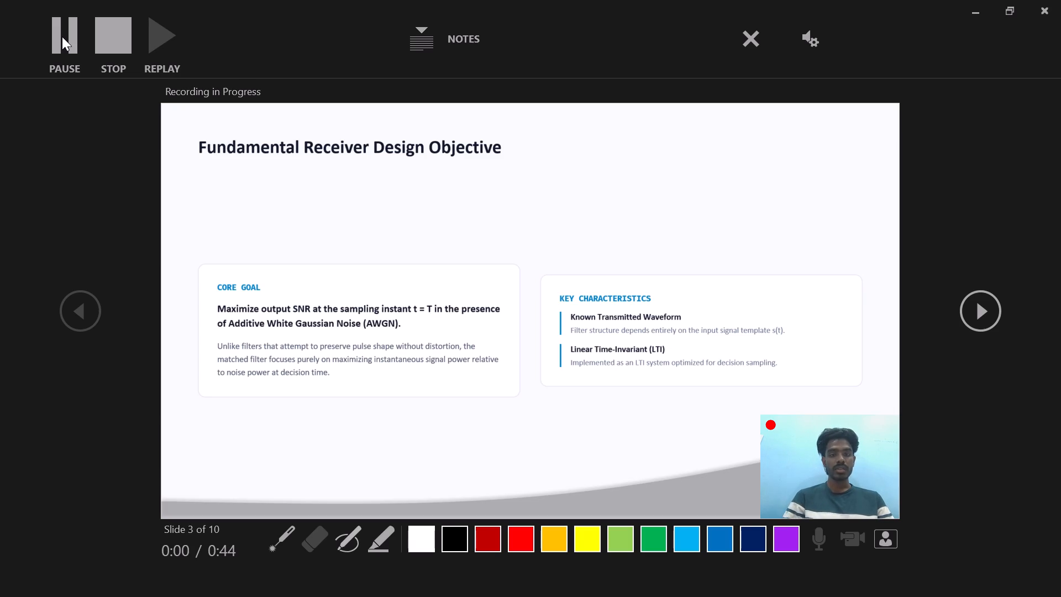
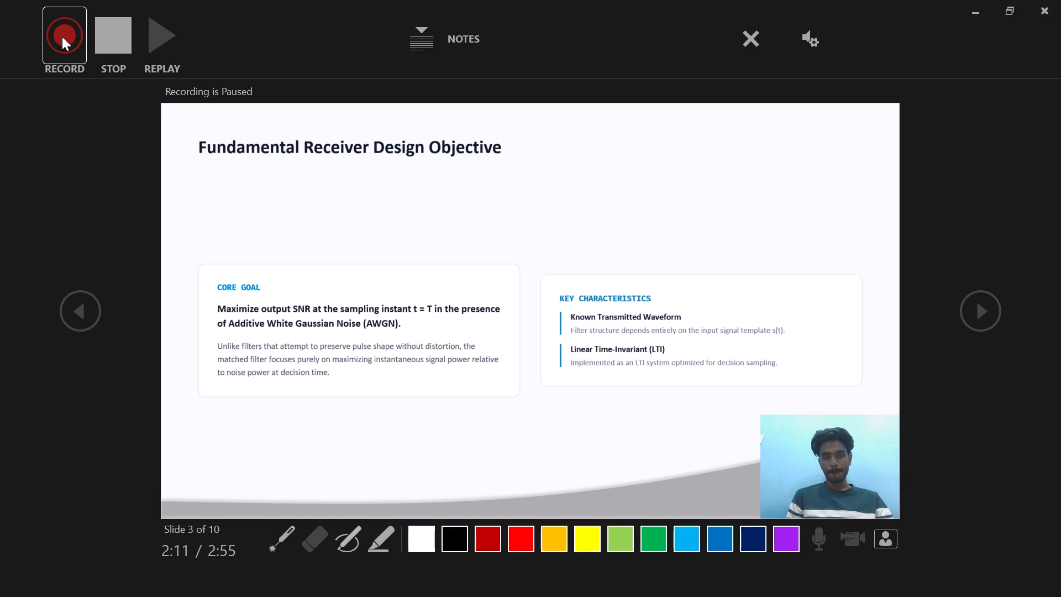
Resume the paused recording and advance the presentation from Fundamental Receiver Design Objective to the Impulse Response Formulation slide.
key(Right)
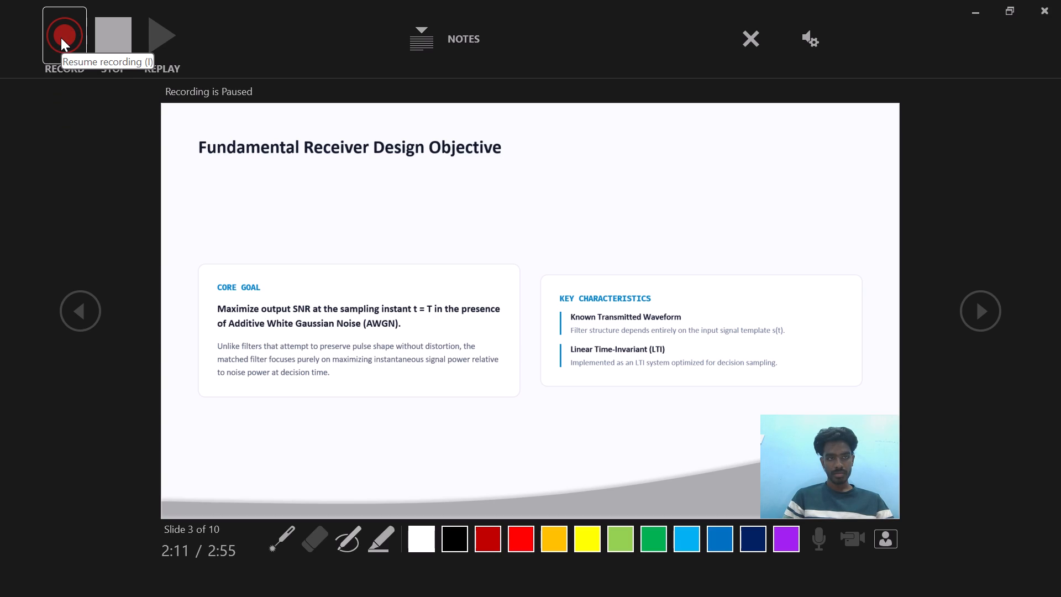
click(61, 38)
key(Right)
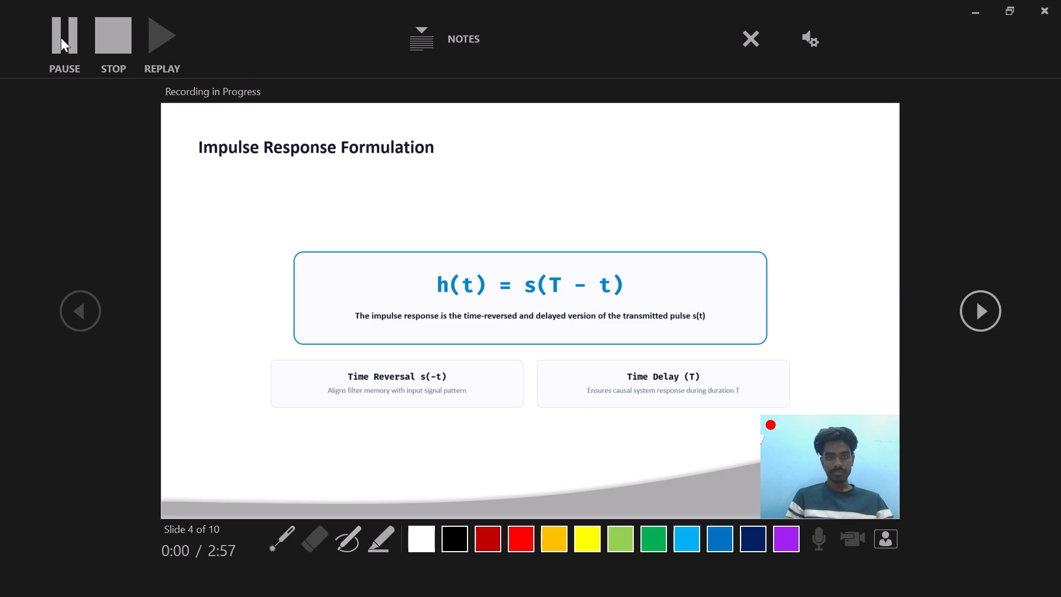
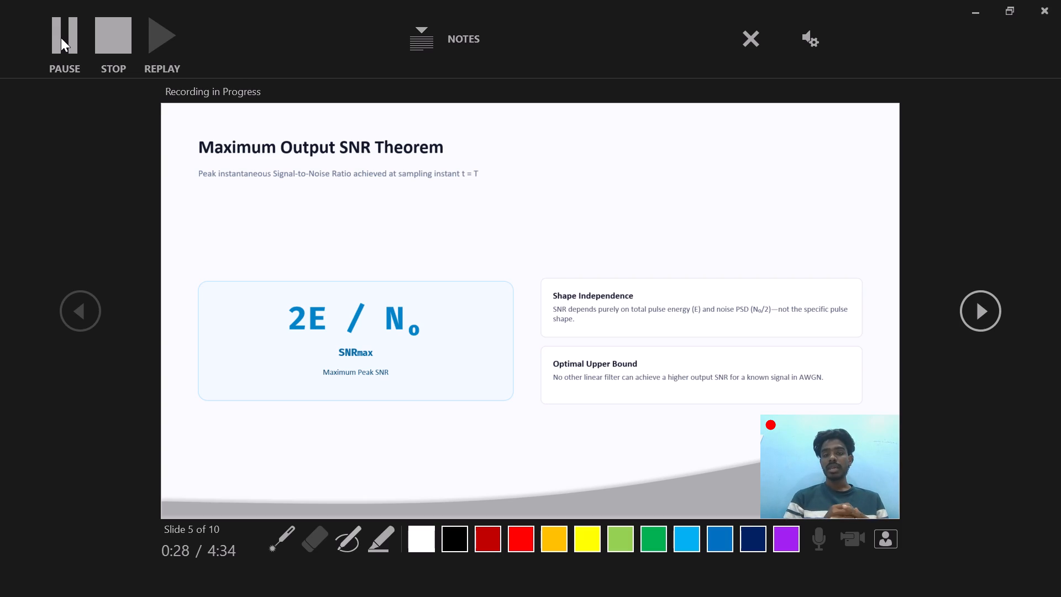
Pause the narrated recording on the Maximum Output SNR Theorem slide.
click(61, 38)
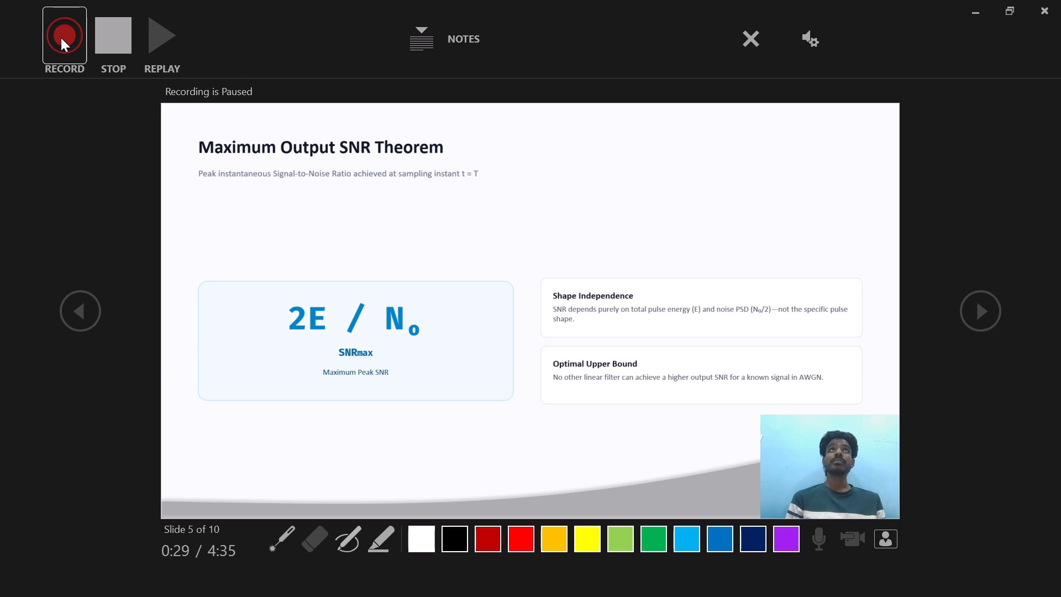
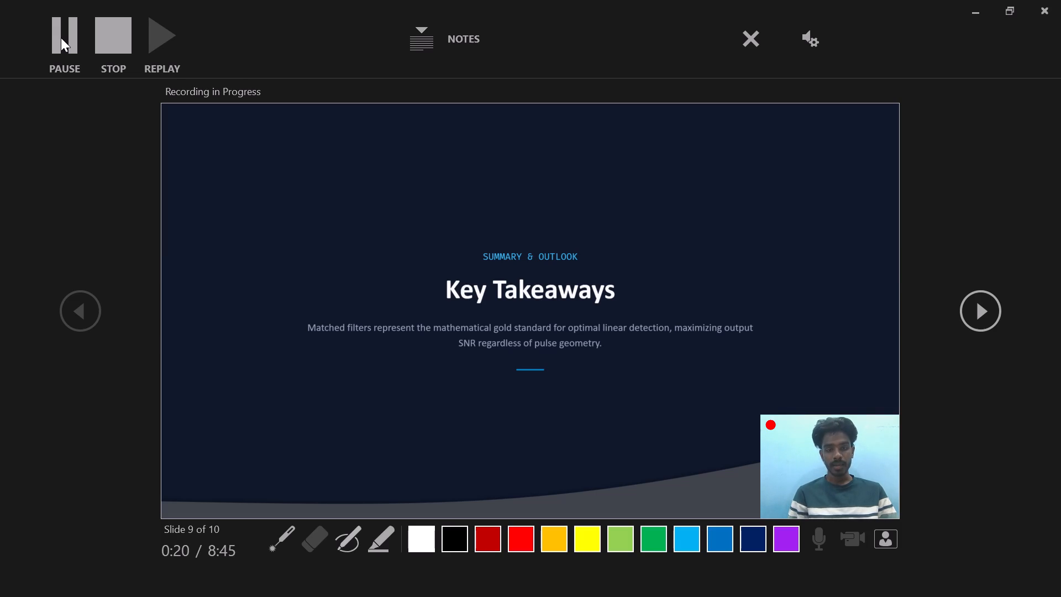
Pause the narrated recording on the Key Takeaways slide and end the recording show.
key(Left)
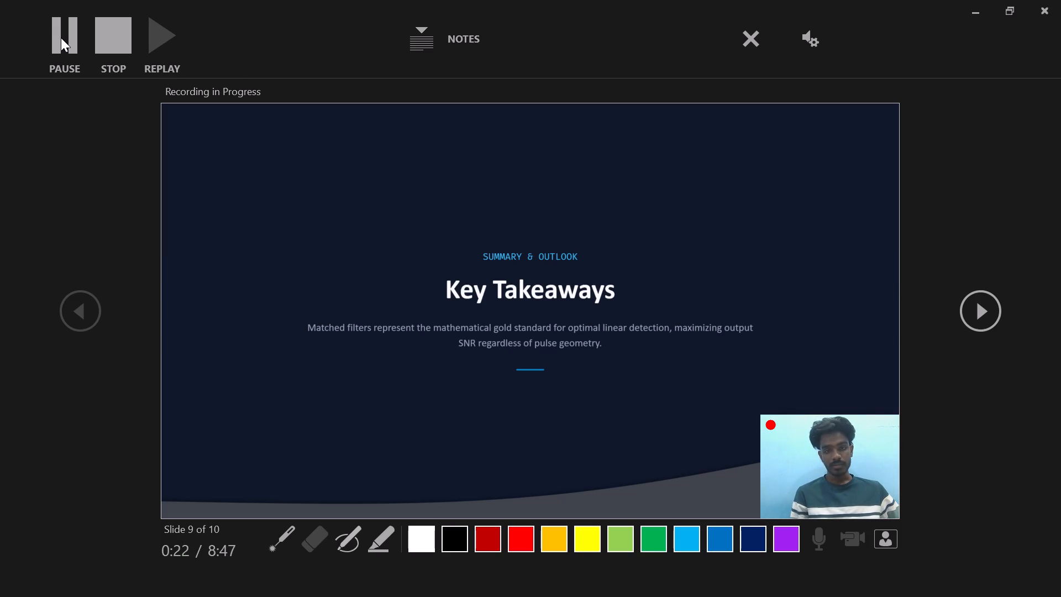
key(Up)
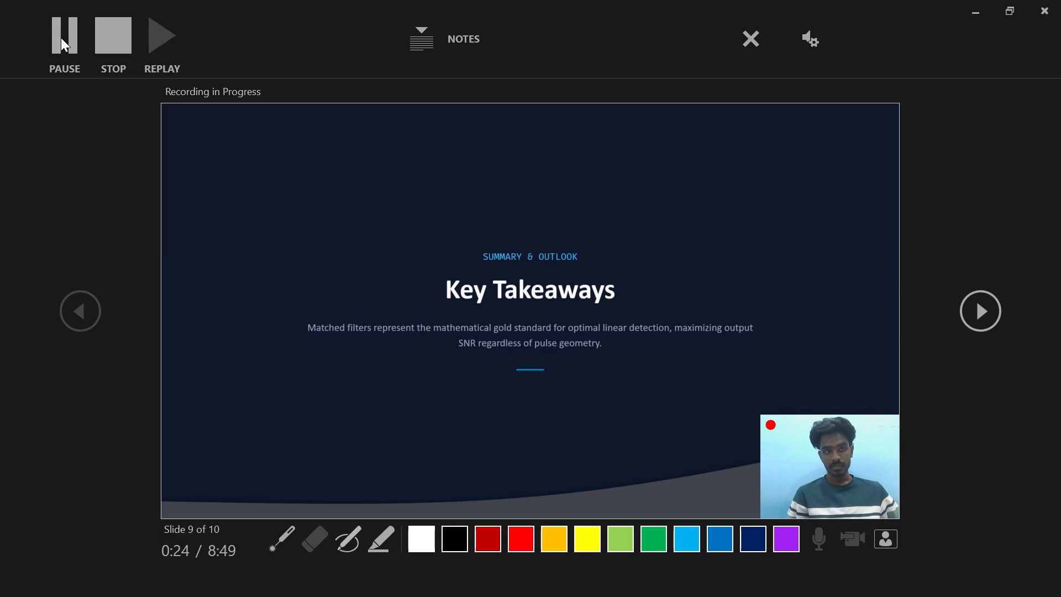
click(61, 38)
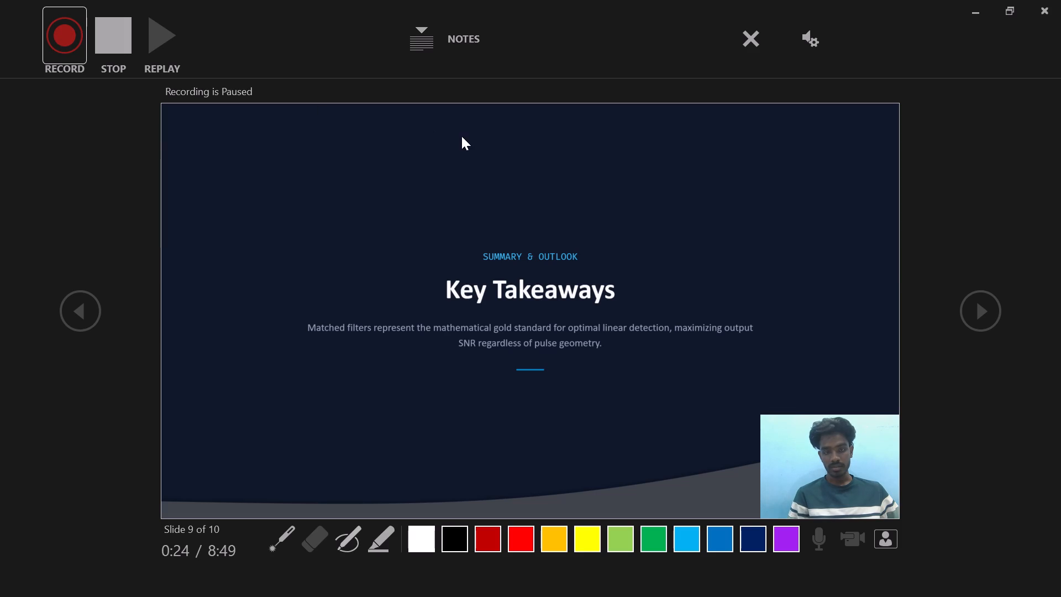
right_click(839, 147)
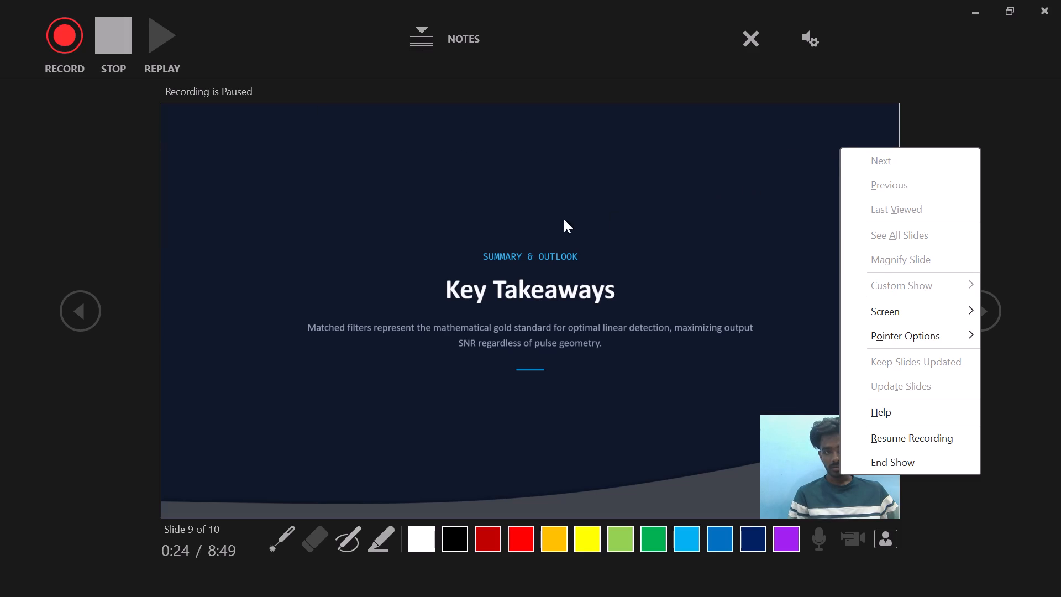
click(884, 464)
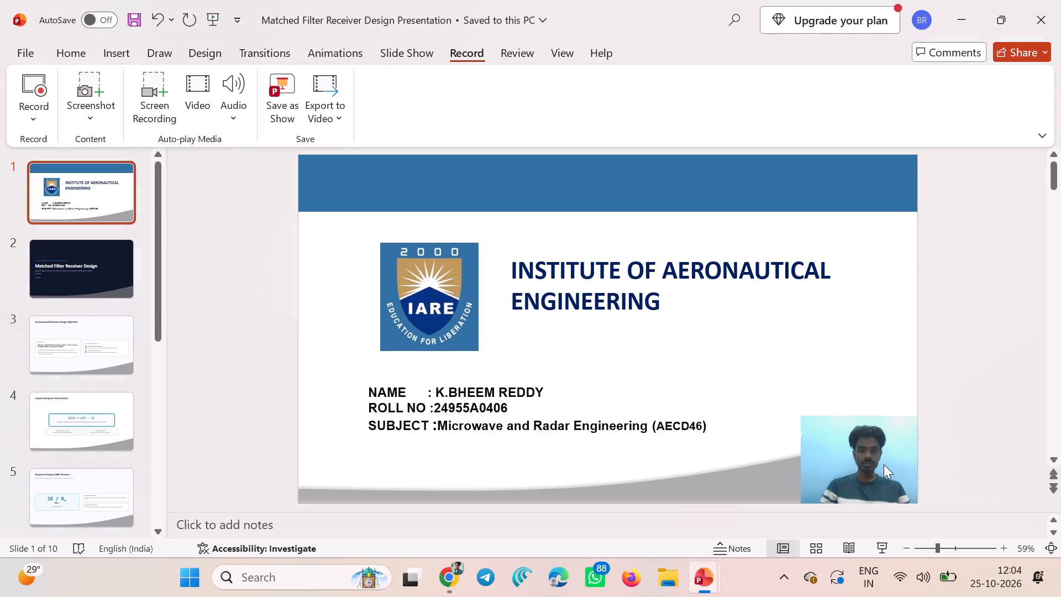
Browse back and forth through the presentation's slides to check the recorded webcam video on each one.
key(Down)
key(Down)
key(Down)
key(Down)
key(Down)
key(Down)
key(Down)
key(Down)
key(Down)
key(Down)
key(Down)
key(Down)
key(Down)
key(Down)
key(Down)
key(Down)
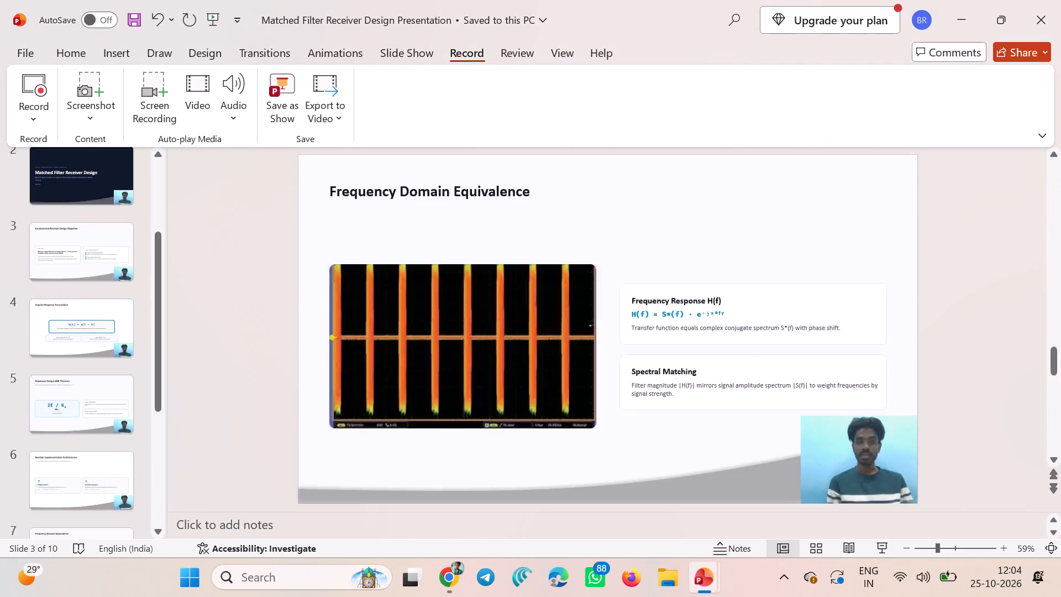
key(Up)
key(Up)
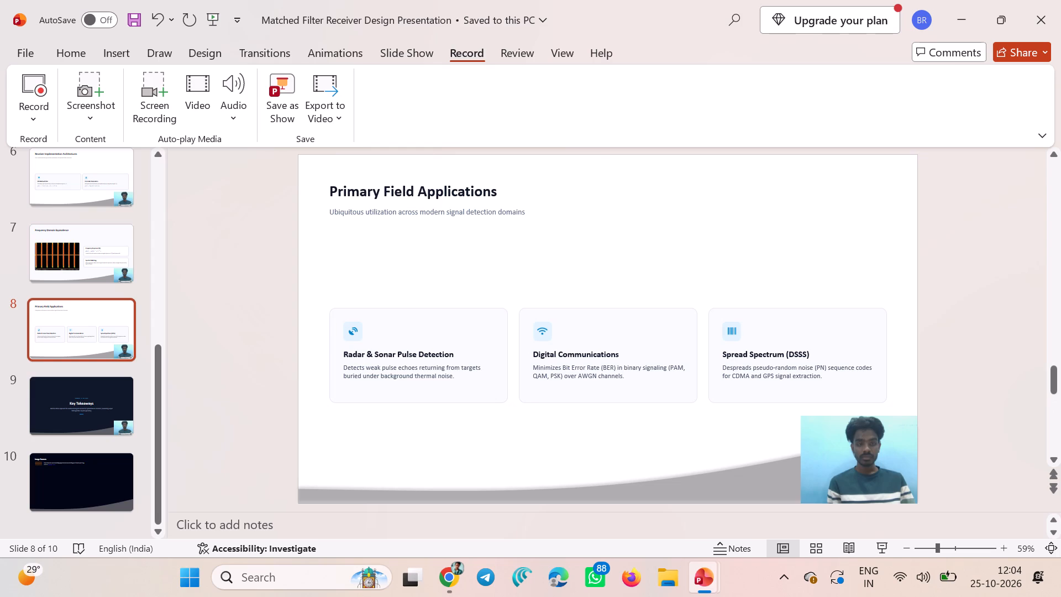
key(Down)
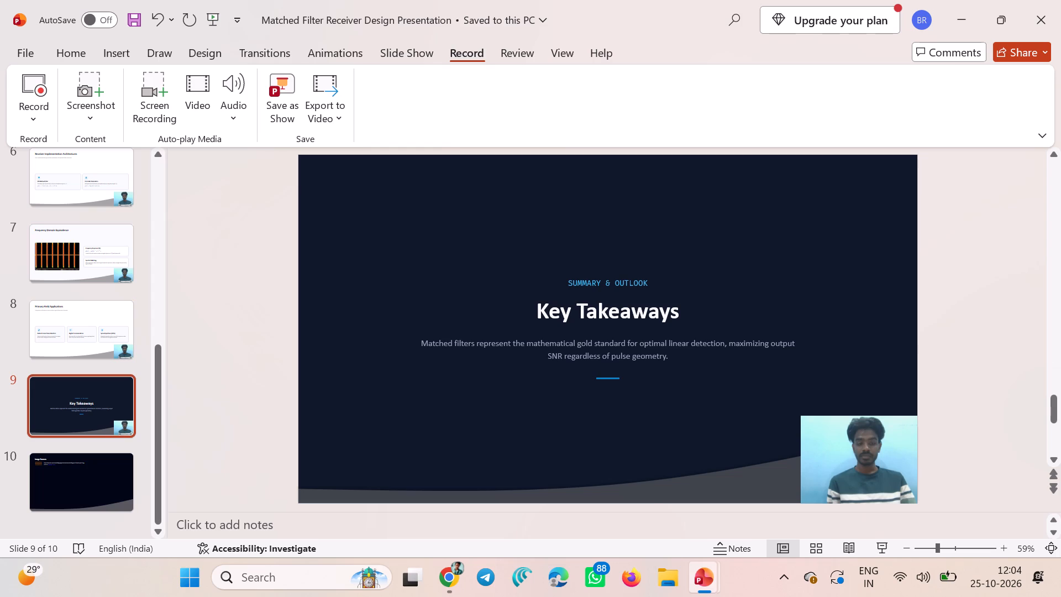
key(Up)
key(Up)
key(Up)
key(Up)
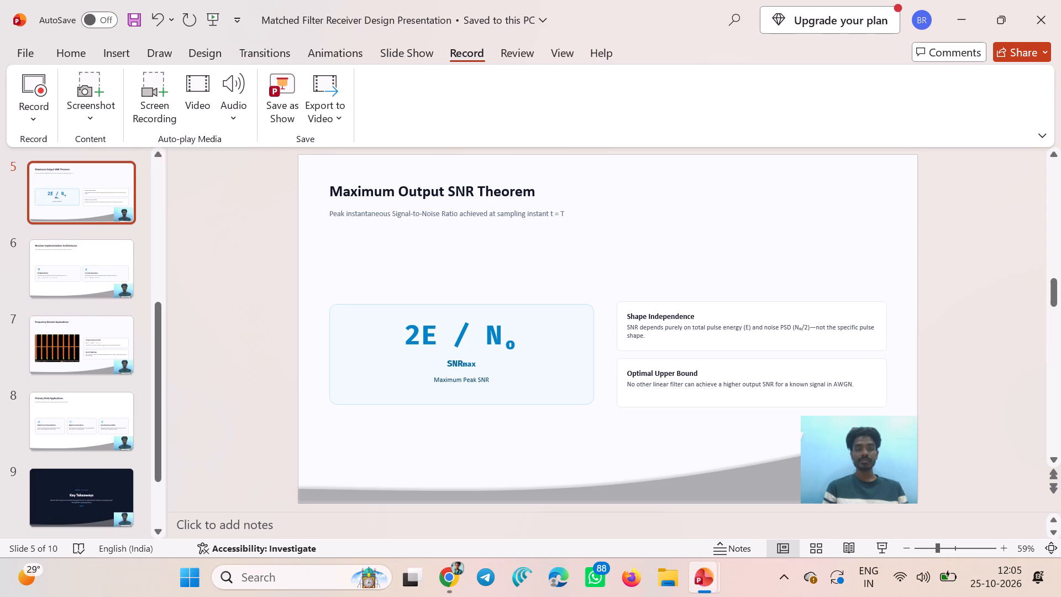
key(Down)
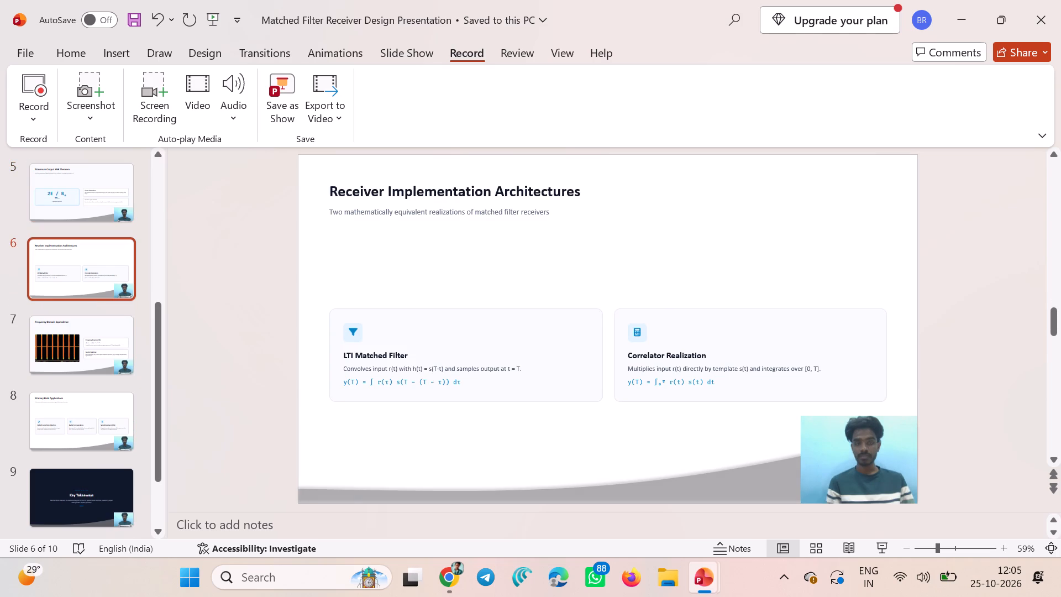
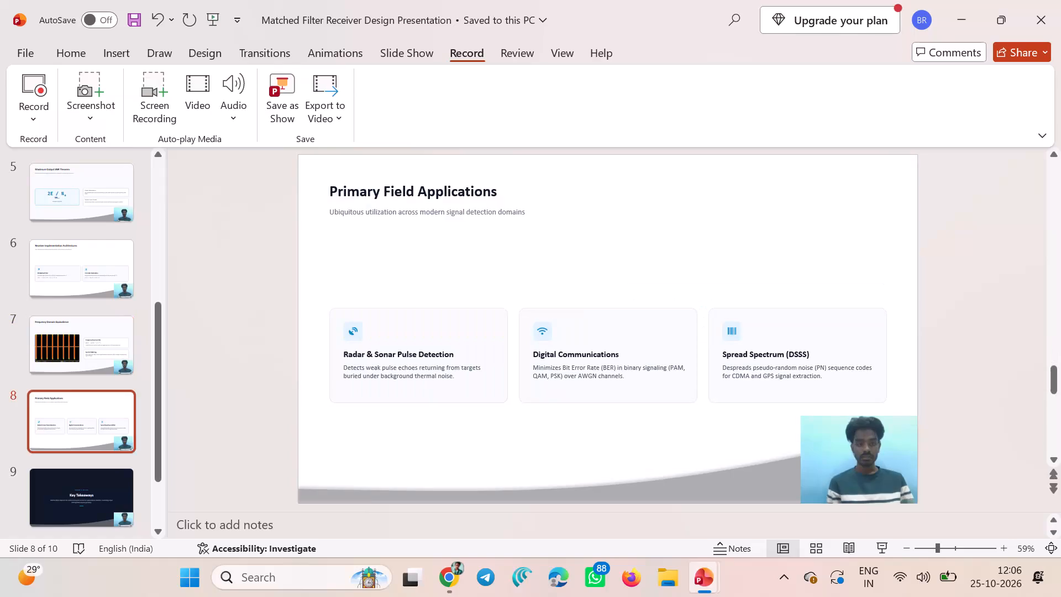
Delete the recorded webcam video from the Maximum Output SNR Theorem slide.
key(Down)
key(Down)
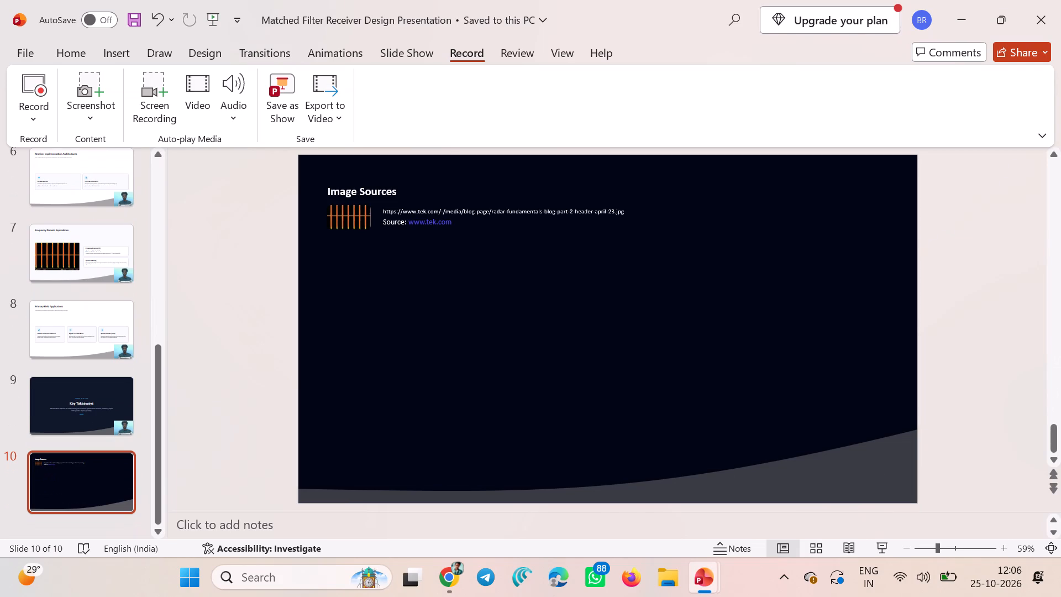
key(Up)
key(Up)
key(Up)
key(Up)
key(Up)
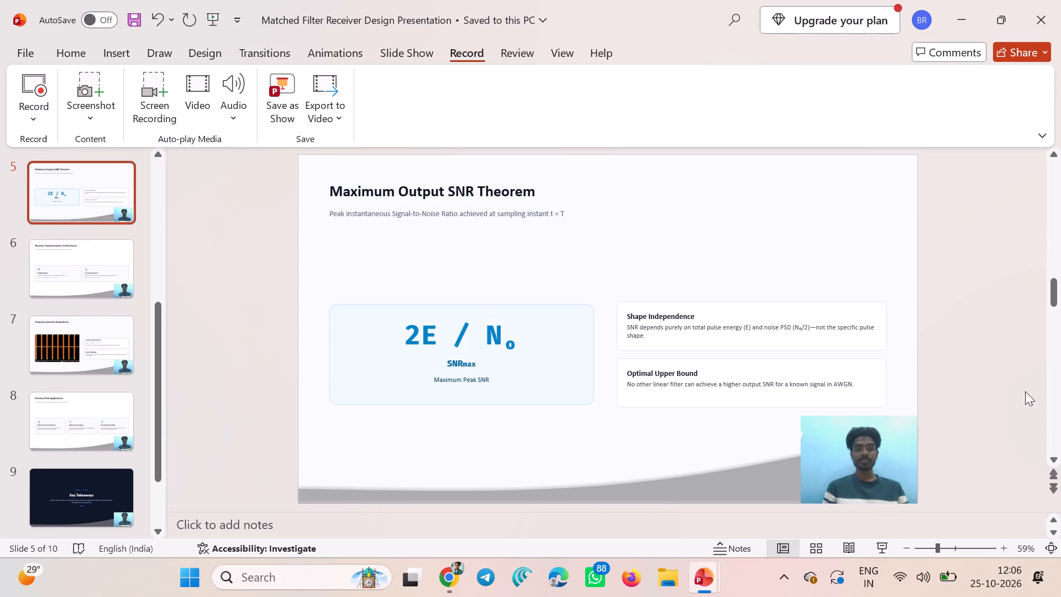
click(856, 458)
key(BackSpace)
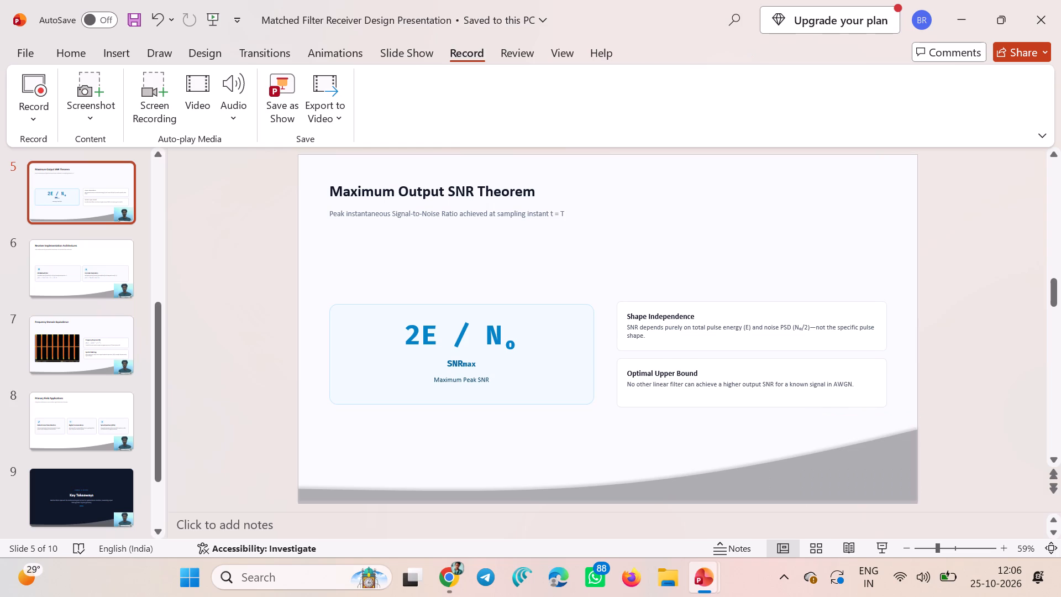
Delete the recorded webcam videos from slides 6 through 9, Receiver Implementation Architectures to Key Takeaways.
key(Down)
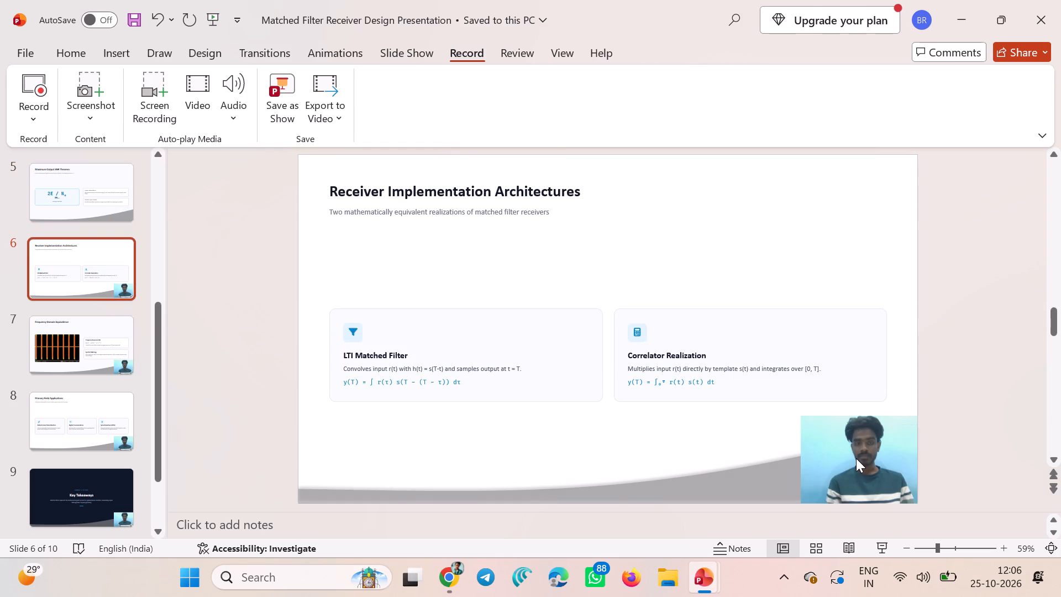
click(856, 458)
key(BackSpace)
key(Down)
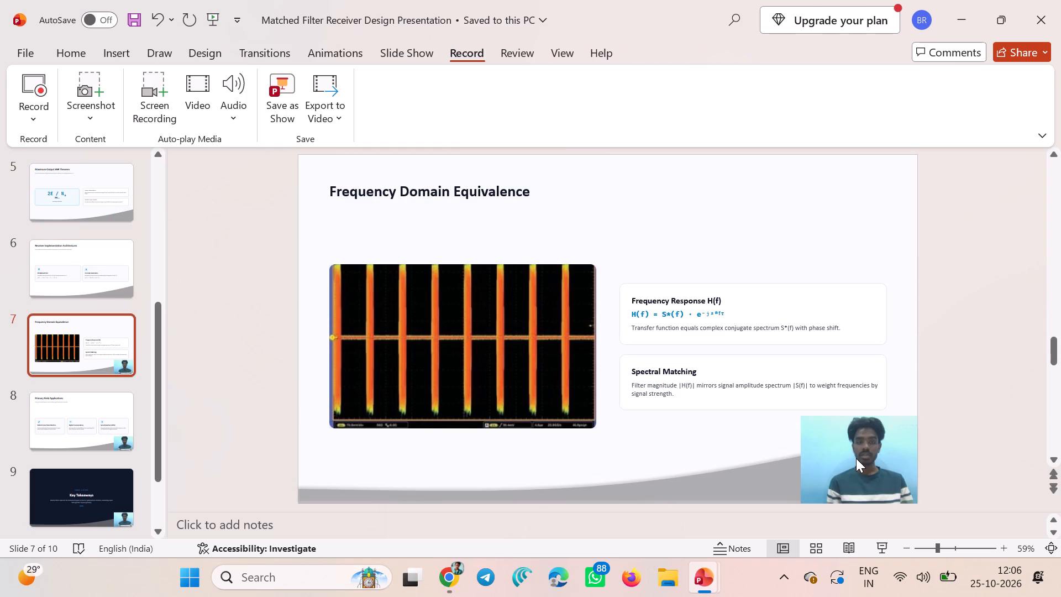
click(856, 458)
key(BackSpace)
key(Down)
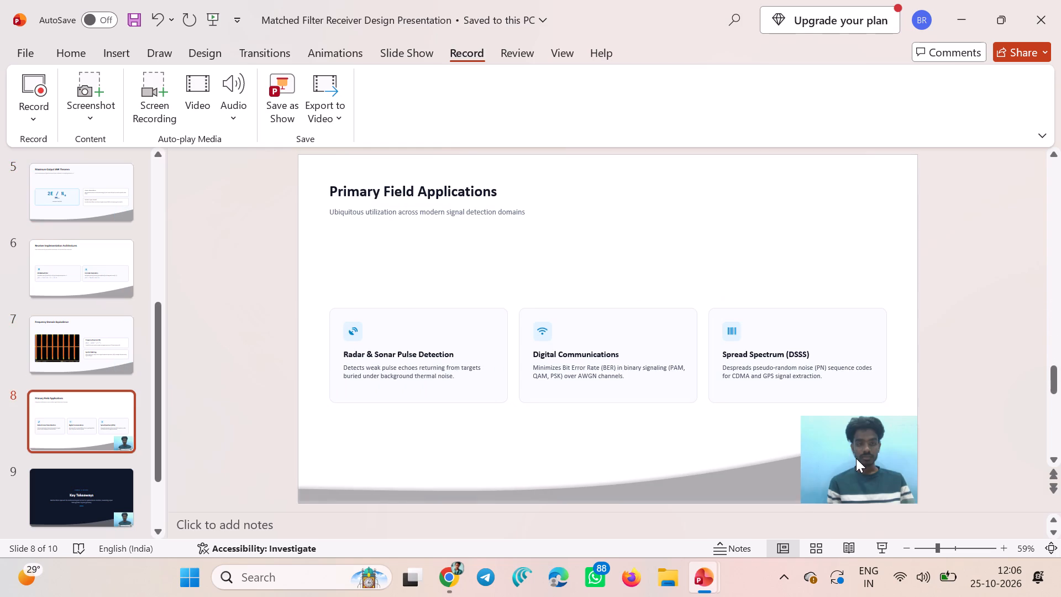
click(856, 458)
key(BackSpace)
key(Down)
click(856, 458)
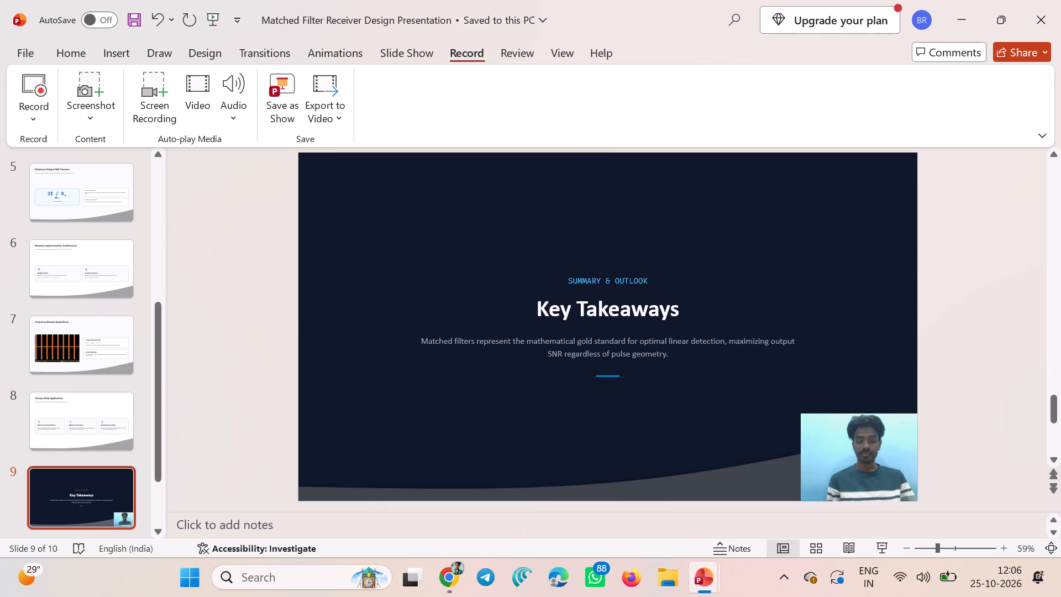
key(BackSpace)
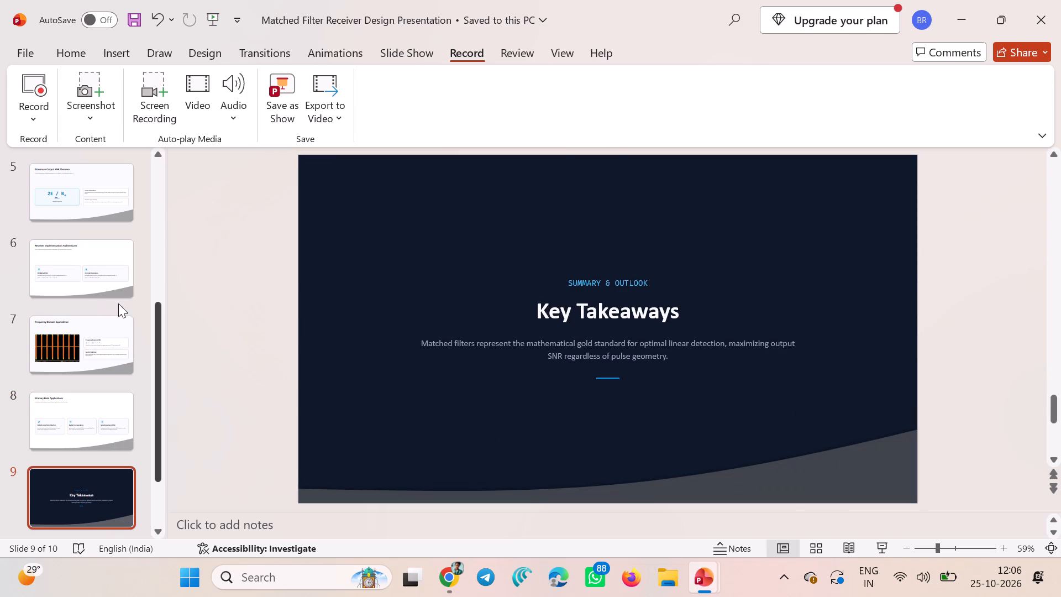
Return to the Maximum Output SNR Theorem slide and open the slide show recording view from that slide.
scroll(118, 303, up, 1)
click(106, 289)
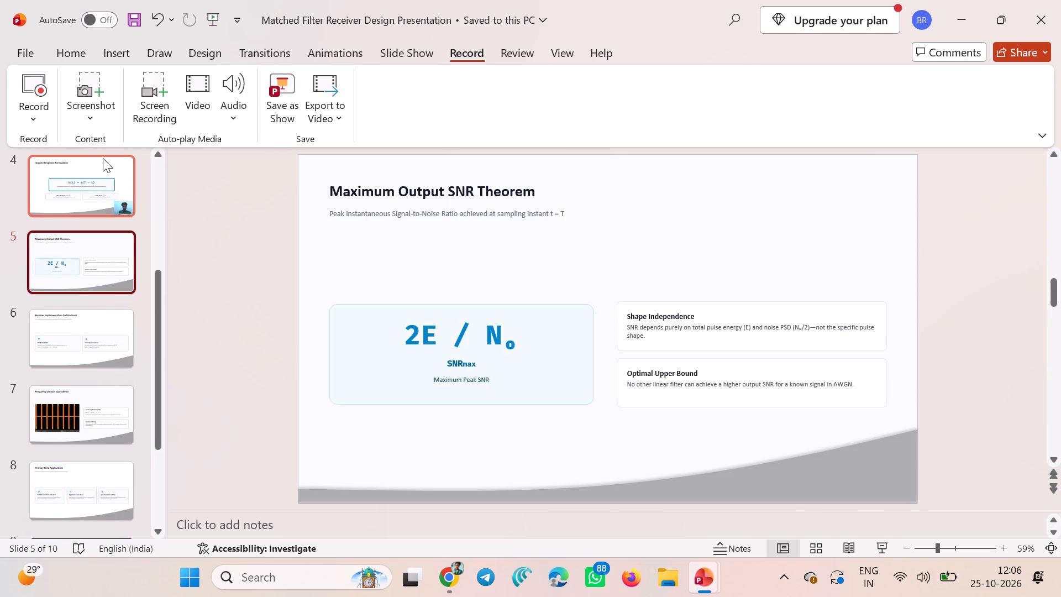
click(27, 106)
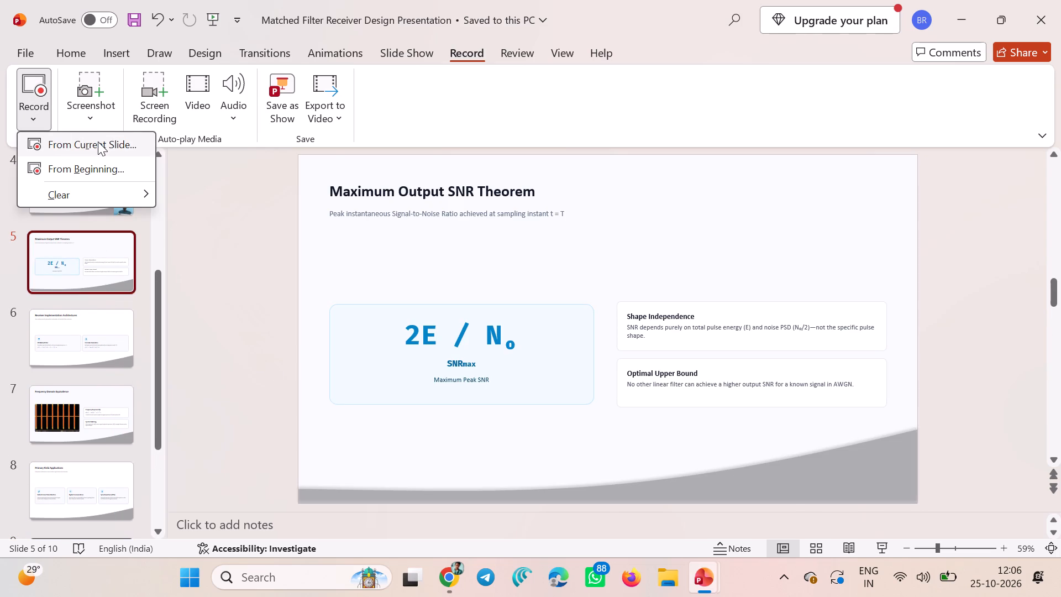
click(99, 142)
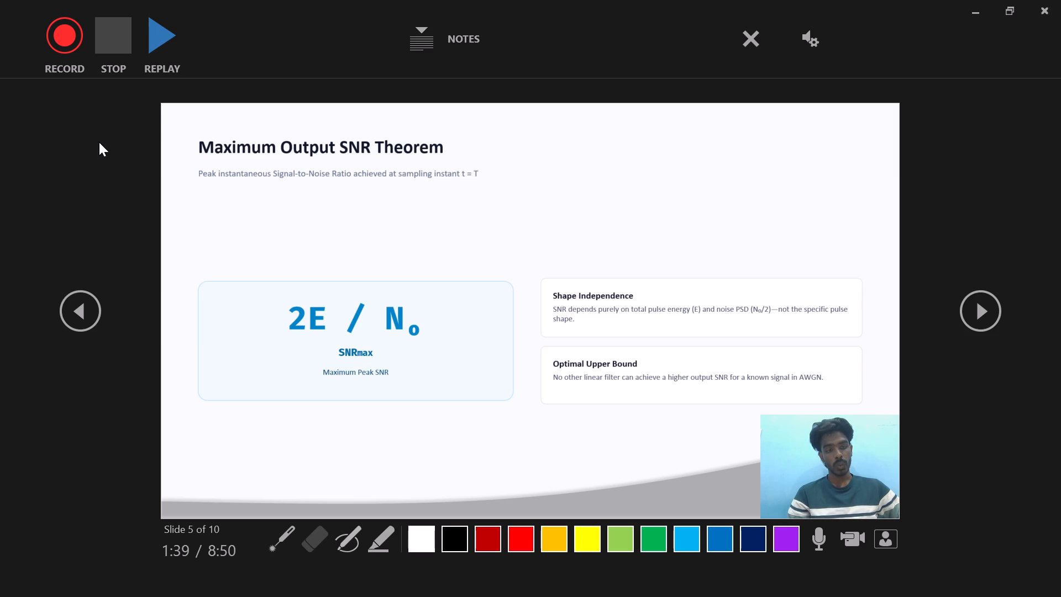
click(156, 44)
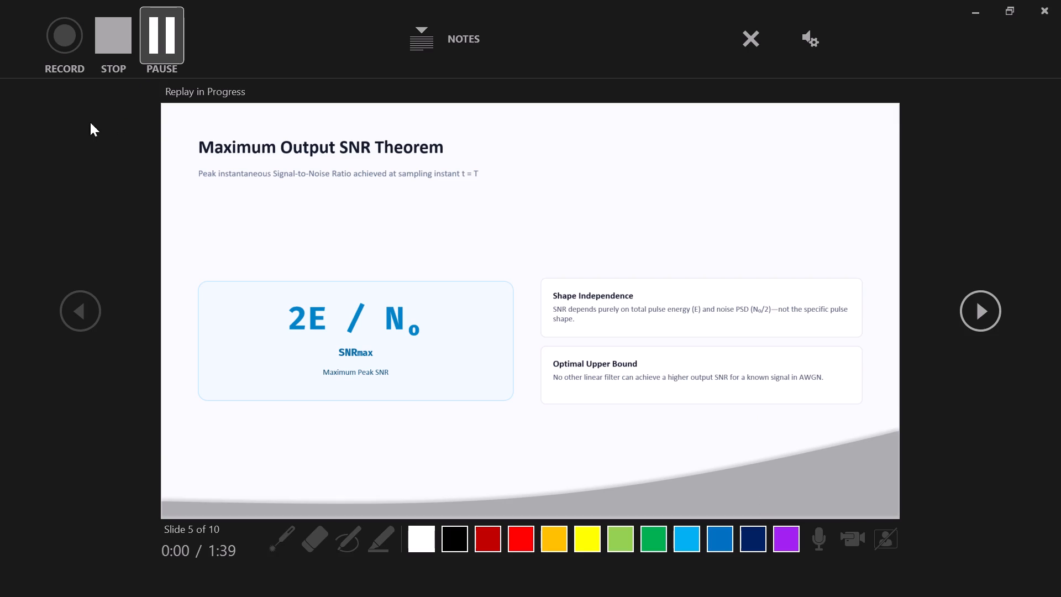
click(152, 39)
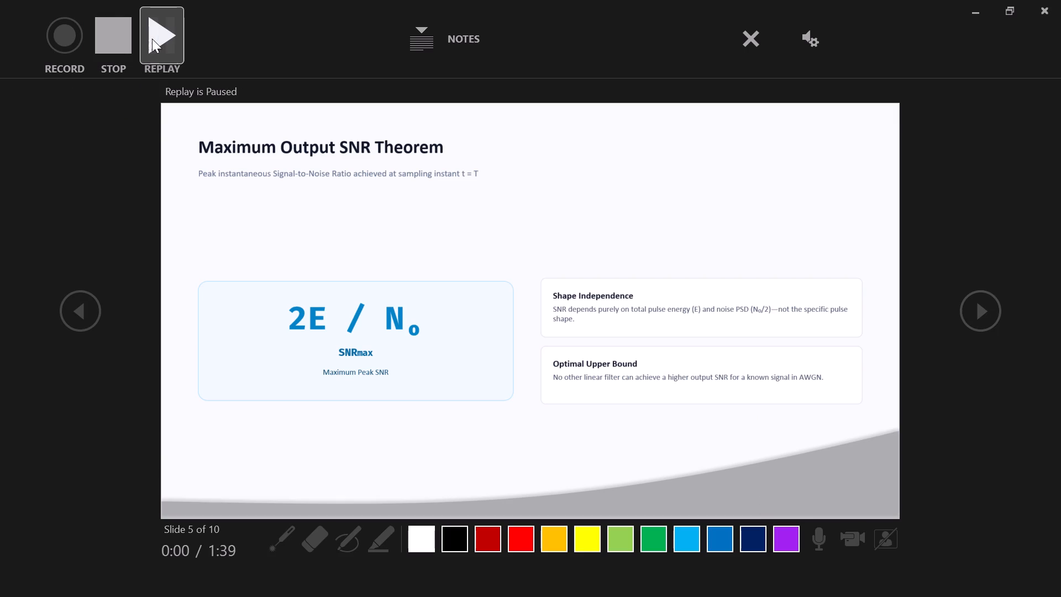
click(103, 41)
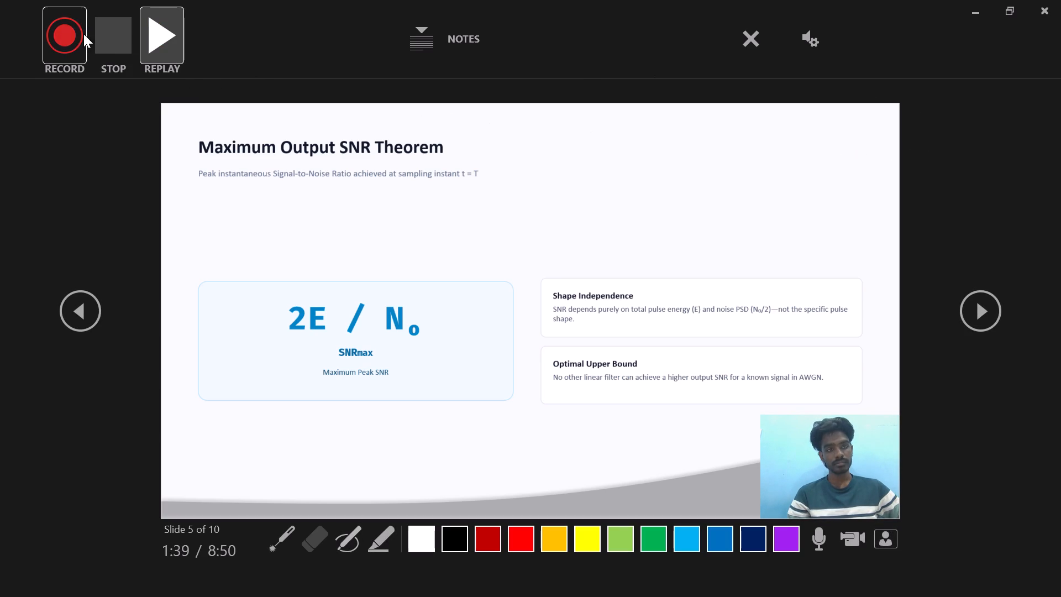
Start a new narrated webcam recording from the Maximum Output SNR Theorem slide.
click(69, 39)
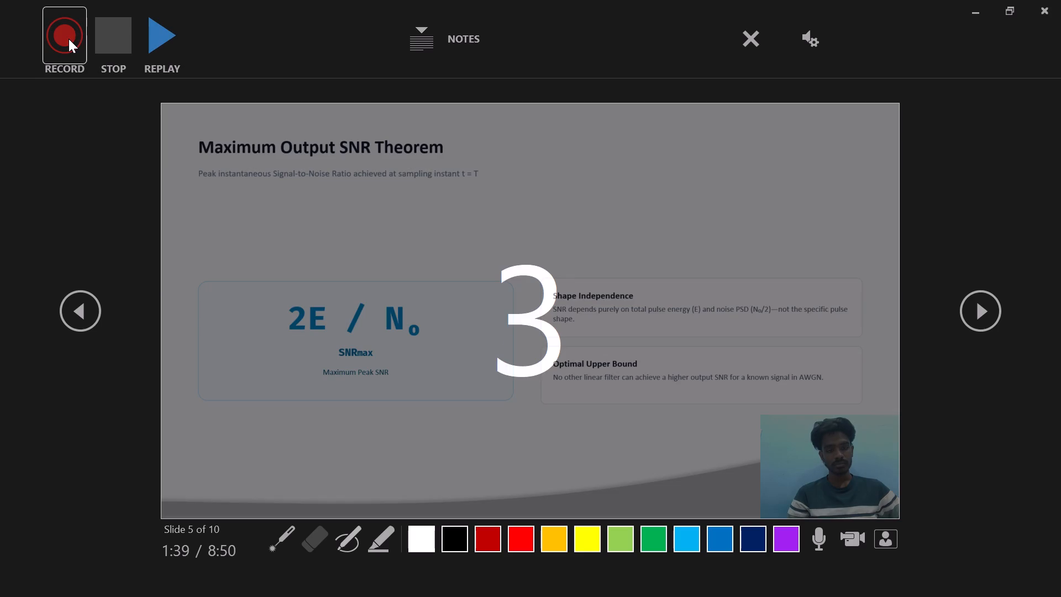
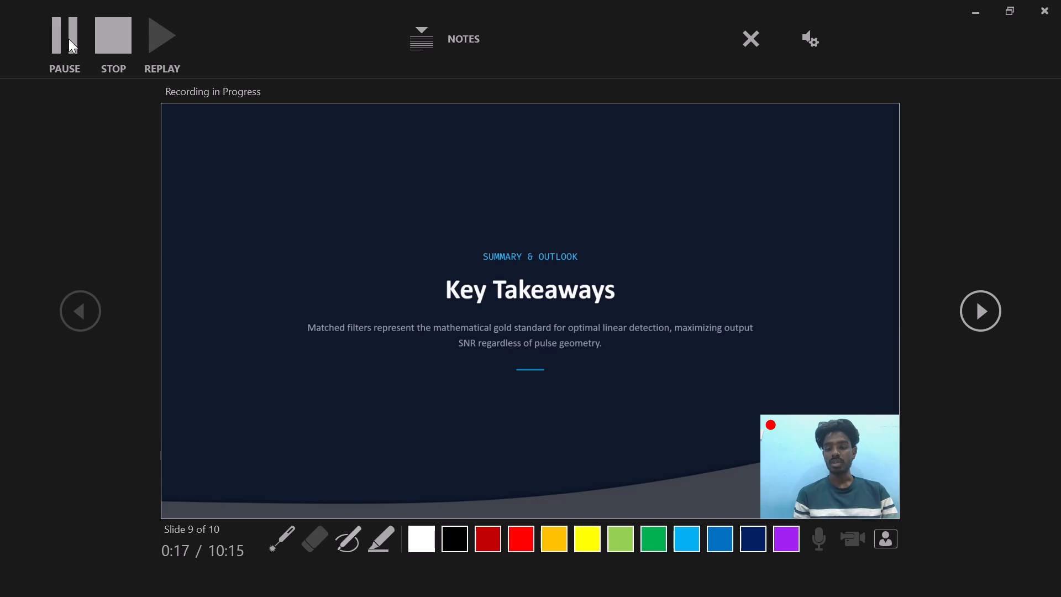
Advance the recording from Key Takeaways to the Image Sources slide, pause it there and end the show.
key(Right)
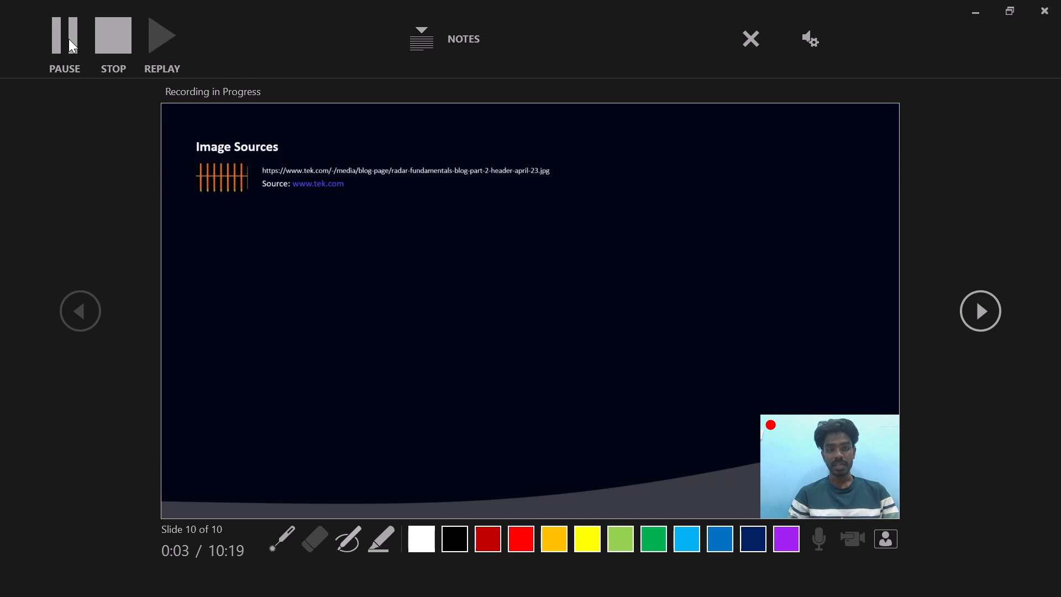
click(69, 39)
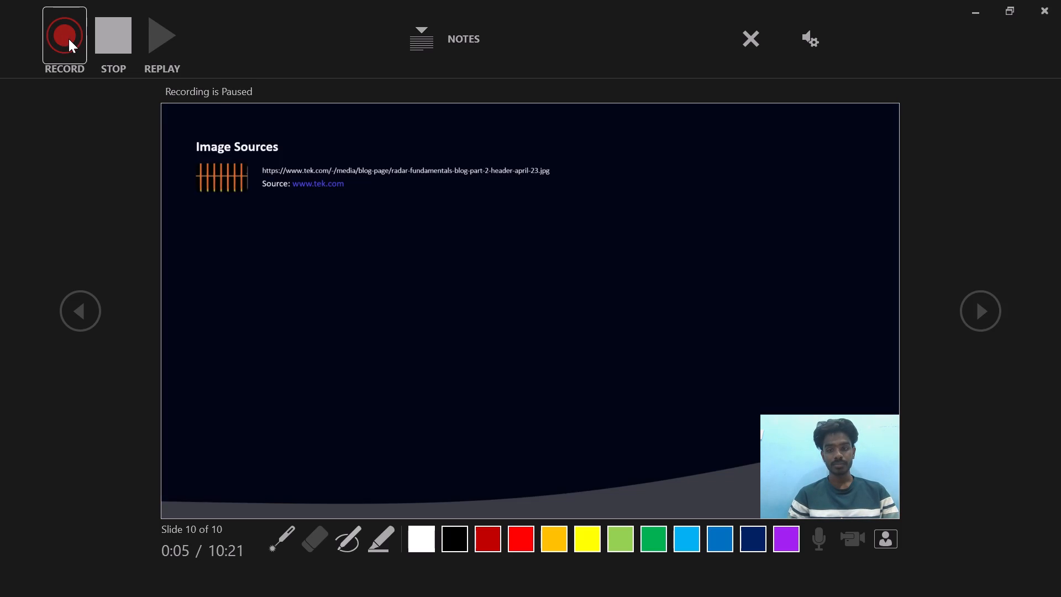
right_click(957, 167)
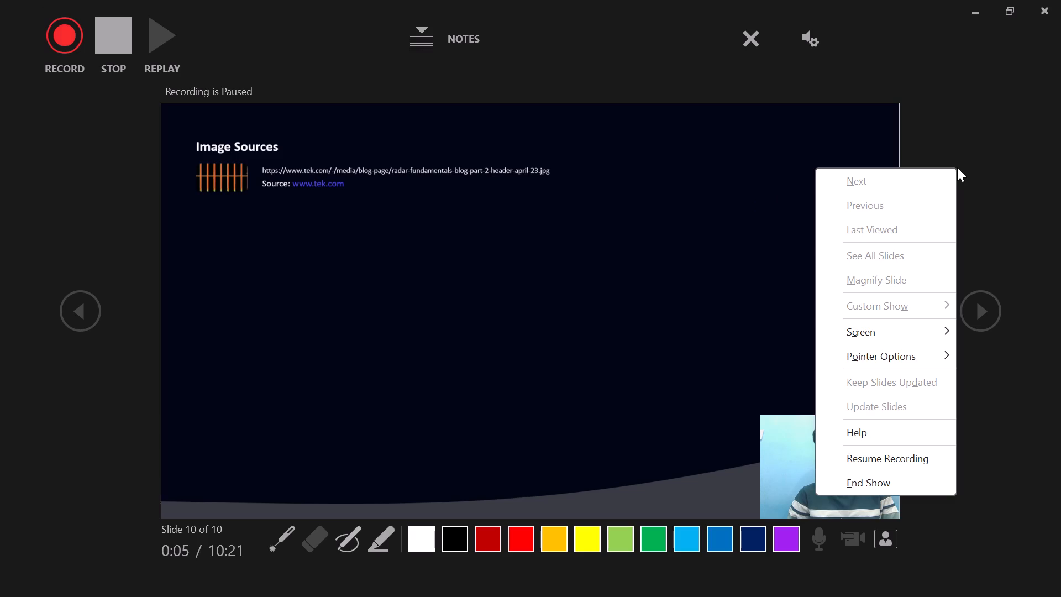
click(884, 483)
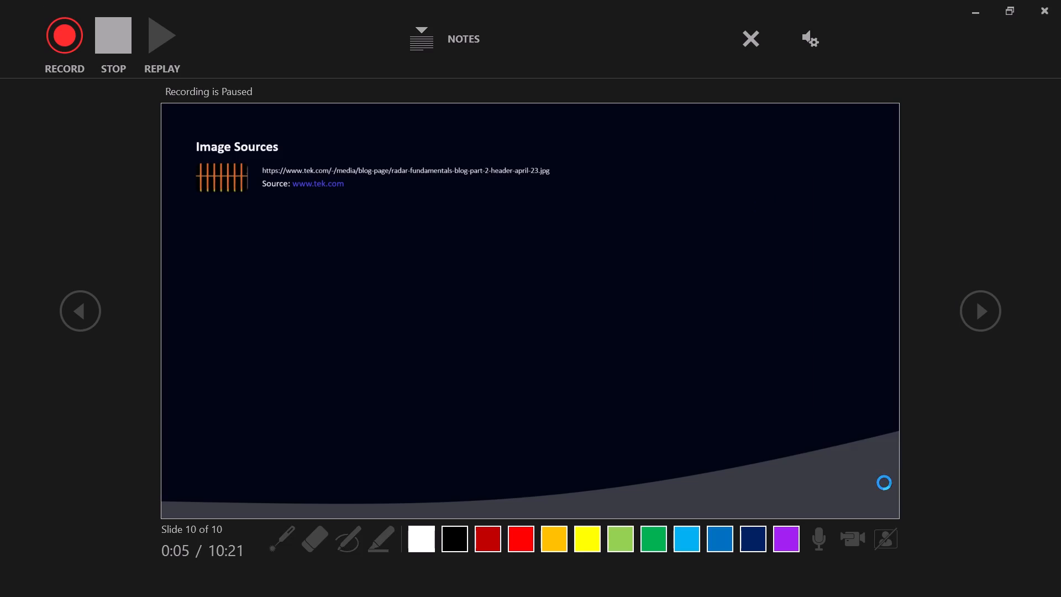
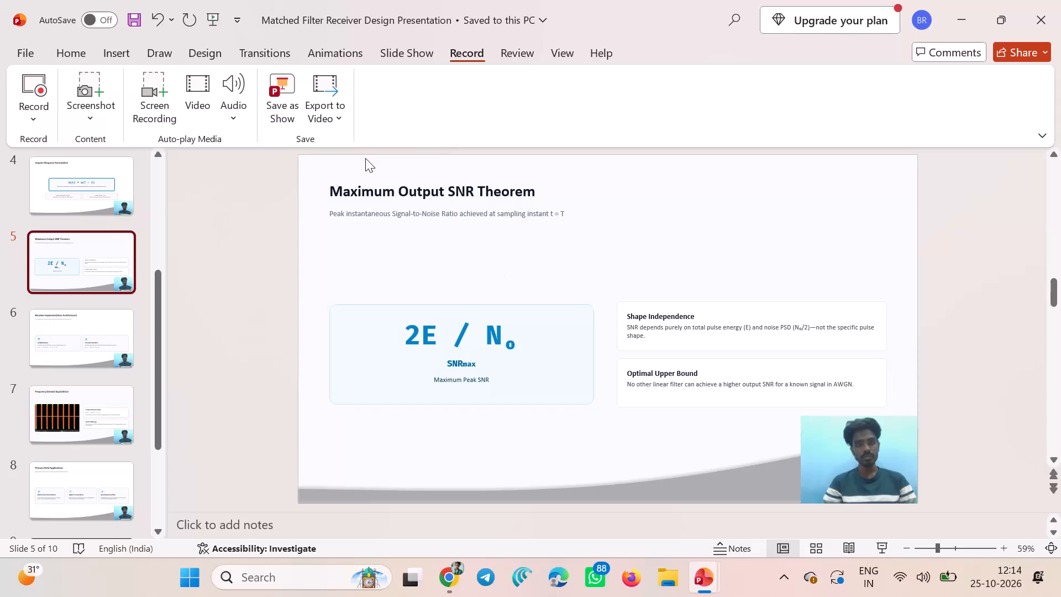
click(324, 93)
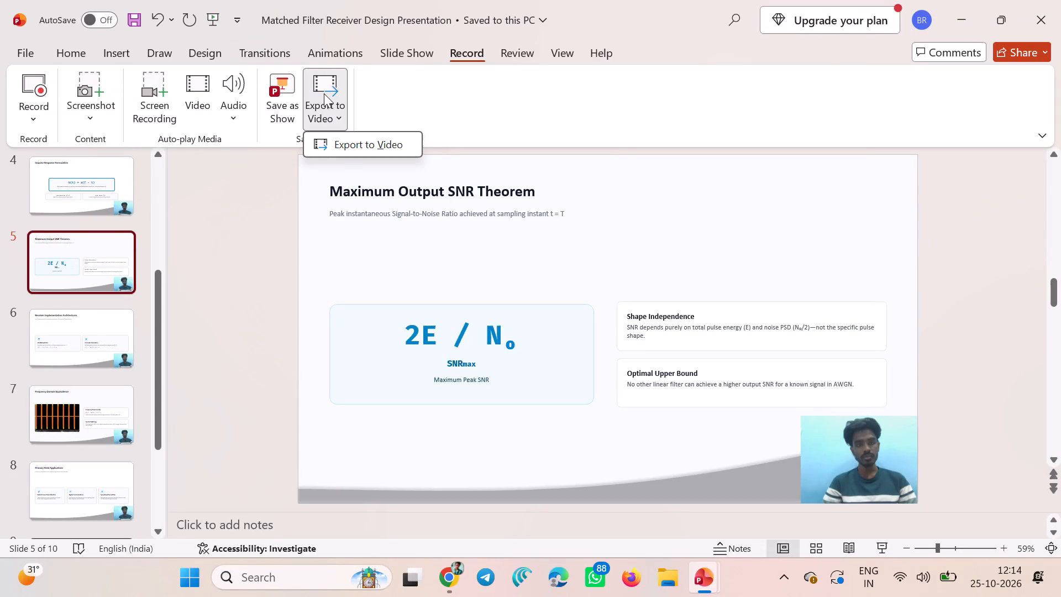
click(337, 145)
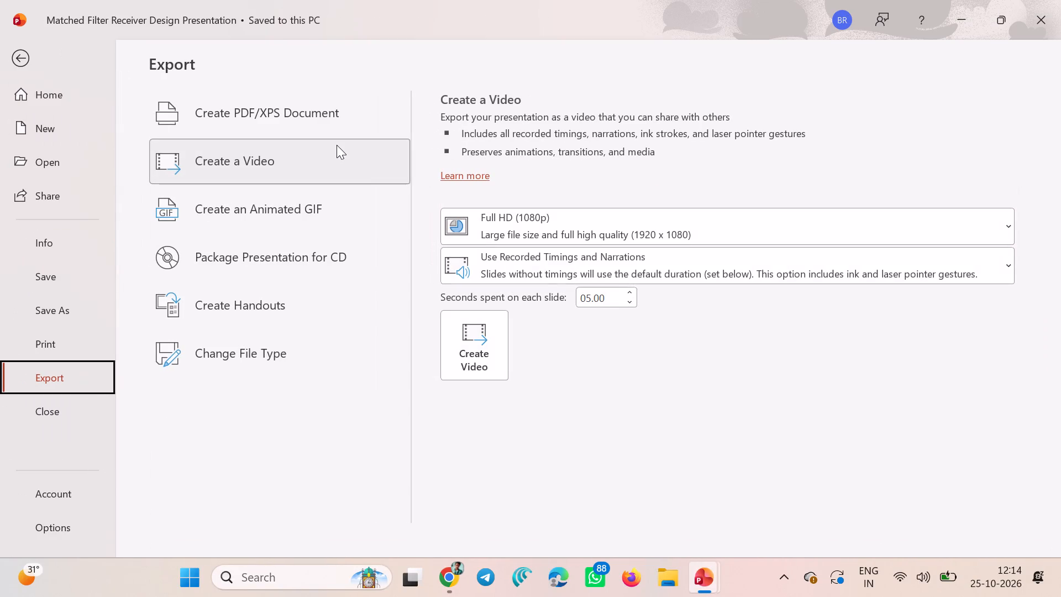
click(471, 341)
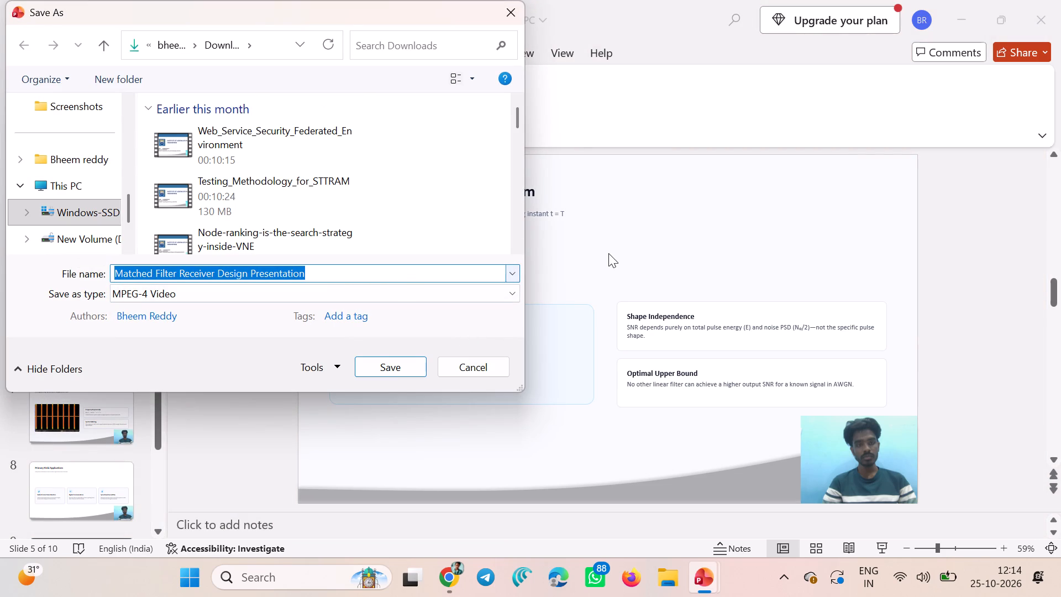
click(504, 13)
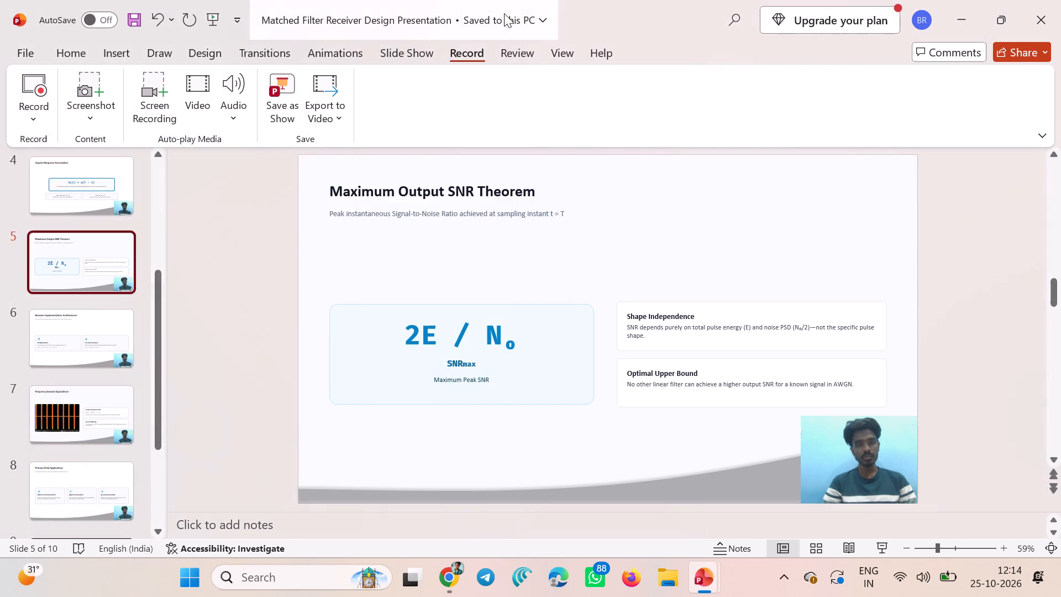
Export the Matched Filter presentation as a Full HD MPEG-4 video with recorded timings and narrations, named MRE, in the techteck folder on New Volume (D:).
scroll(351, 269, up, 3)
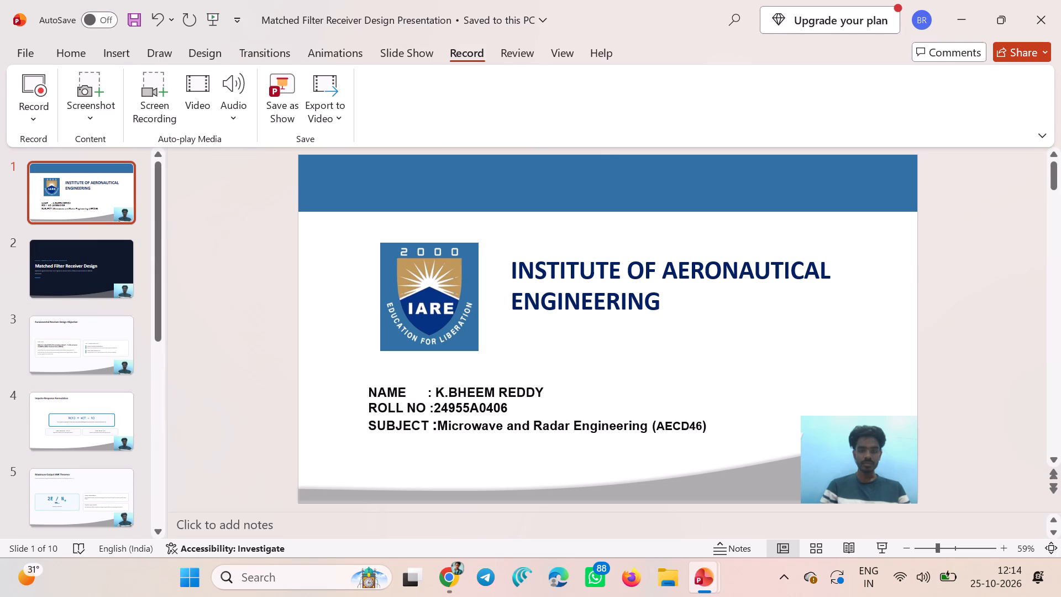
click(327, 90)
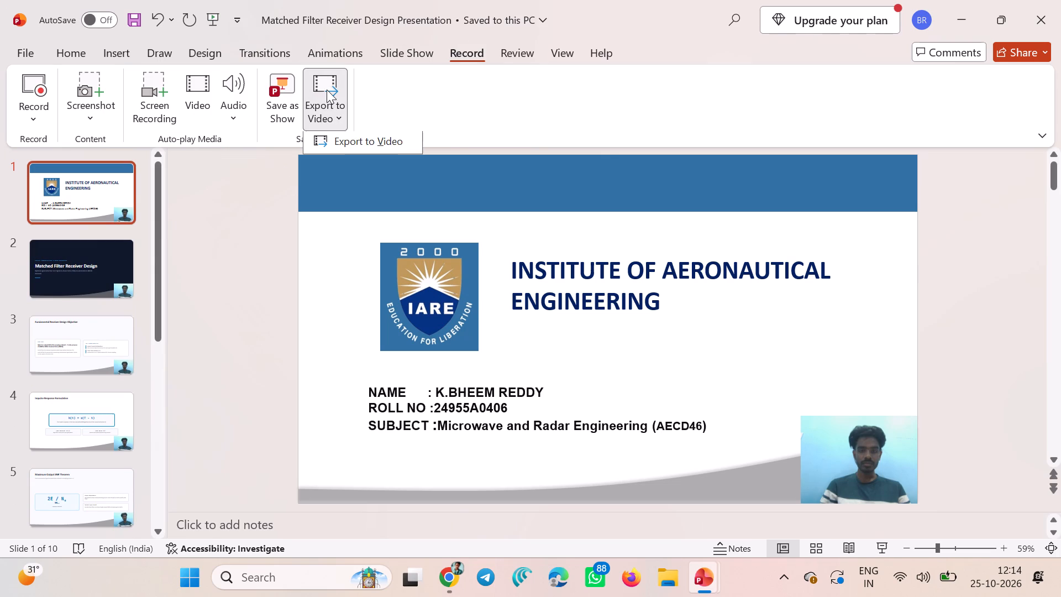
click(342, 142)
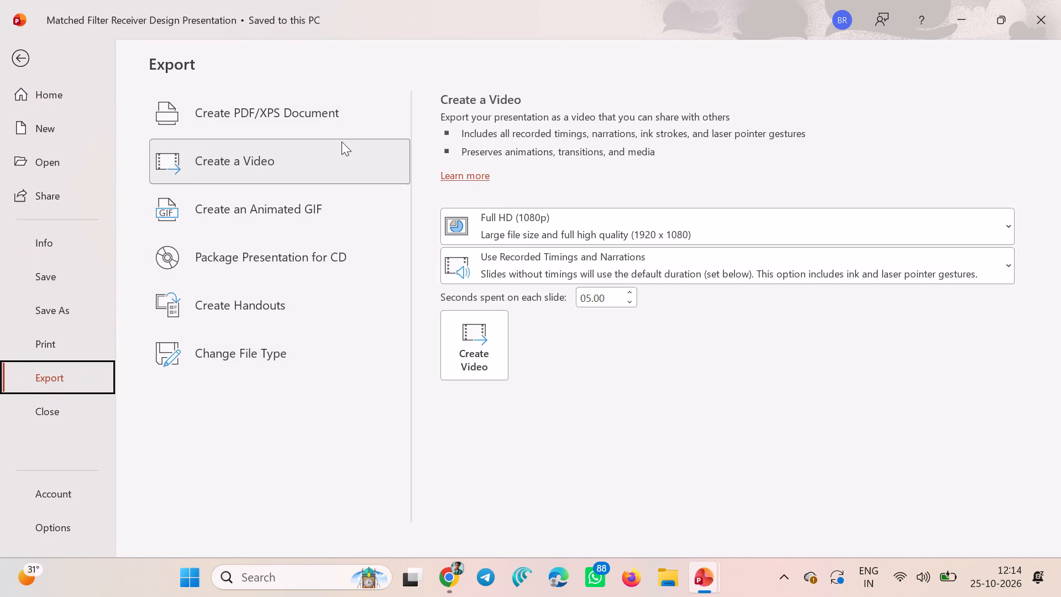
click(464, 332)
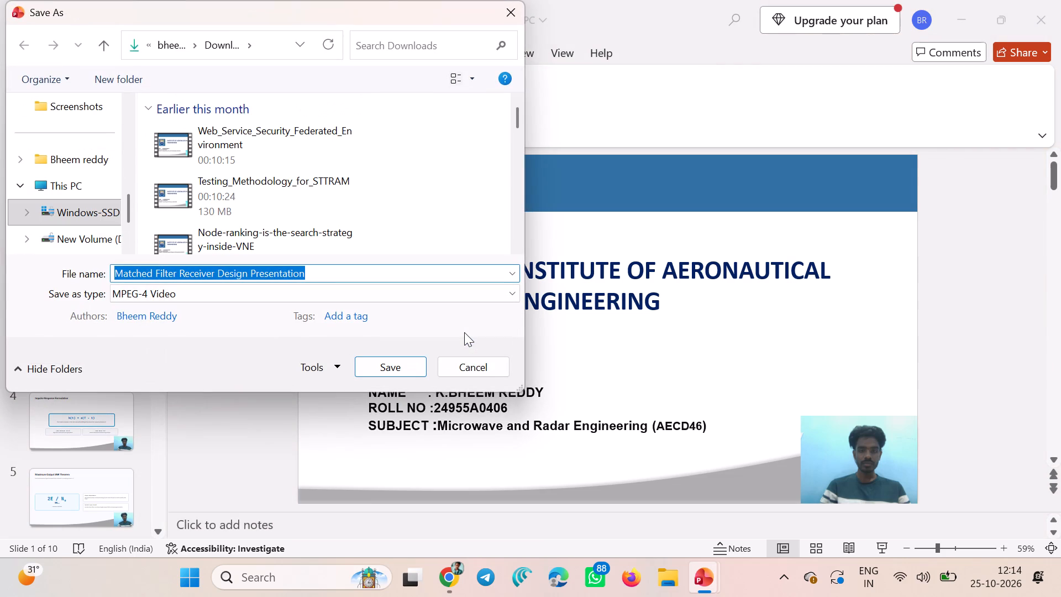
key(BackSpace)
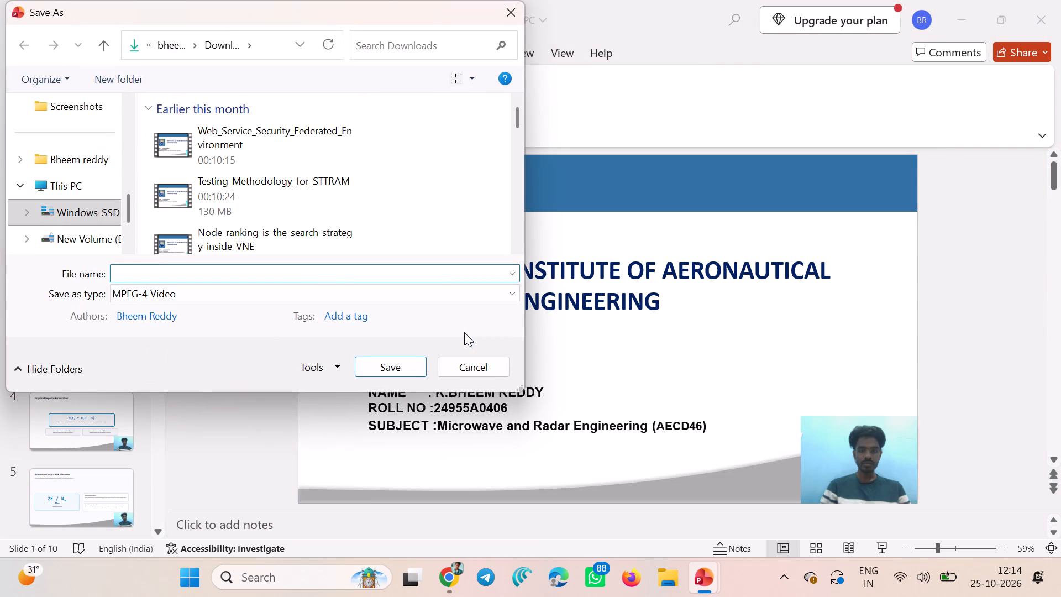
key(shift+m)
text(RE)
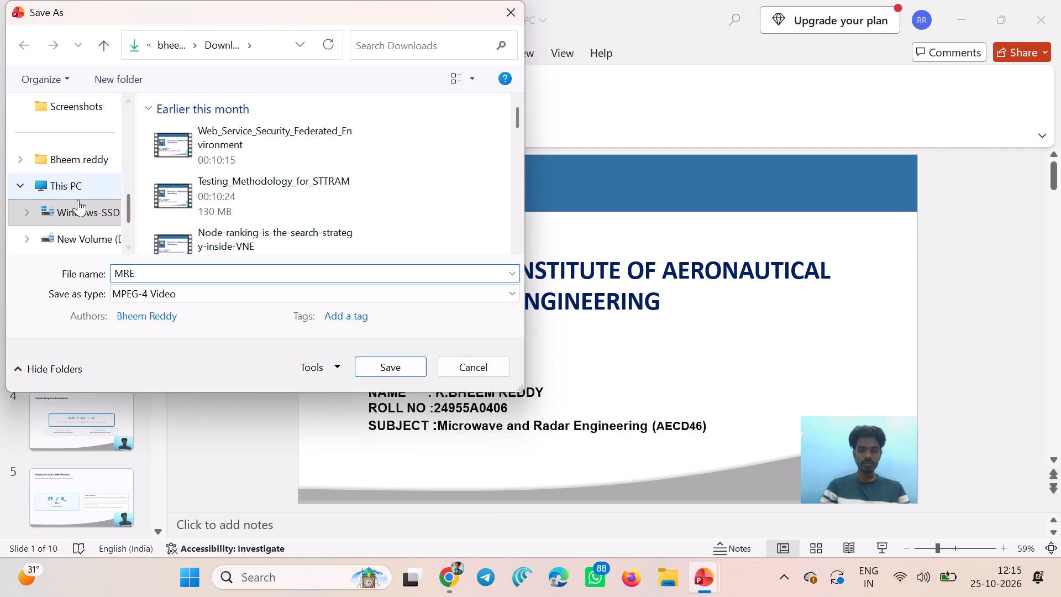
scroll(76, 200, down, 1)
scroll(76, 200, up, 1)
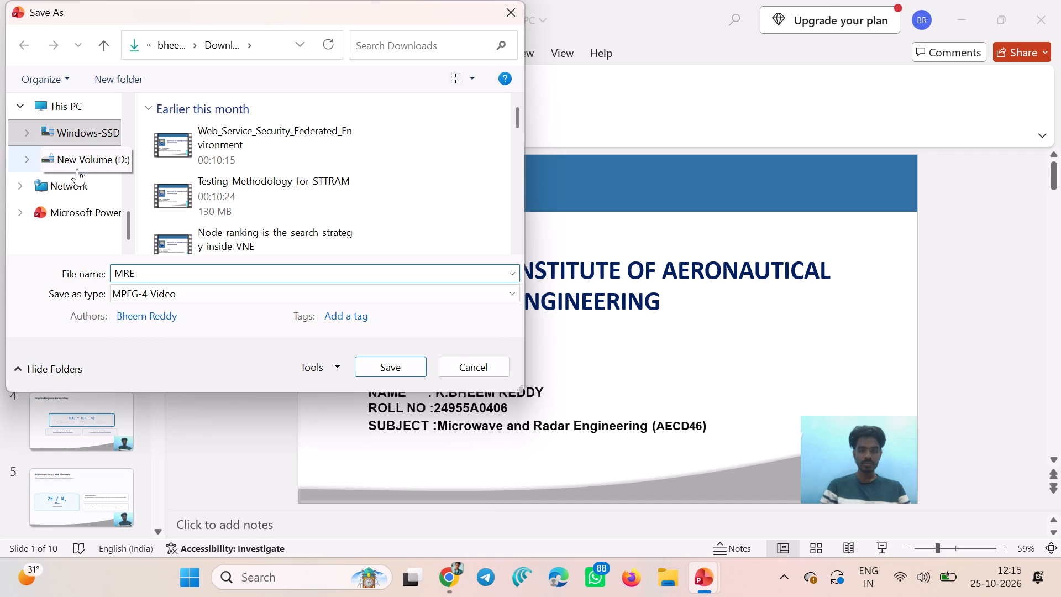
click(77, 169)
double_click(237, 130)
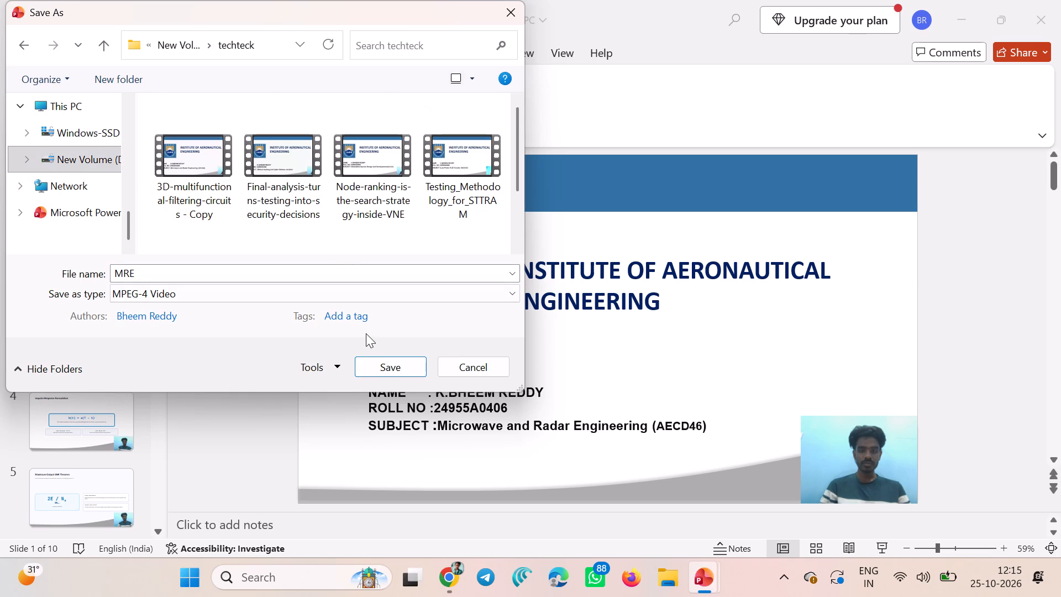
click(376, 370)
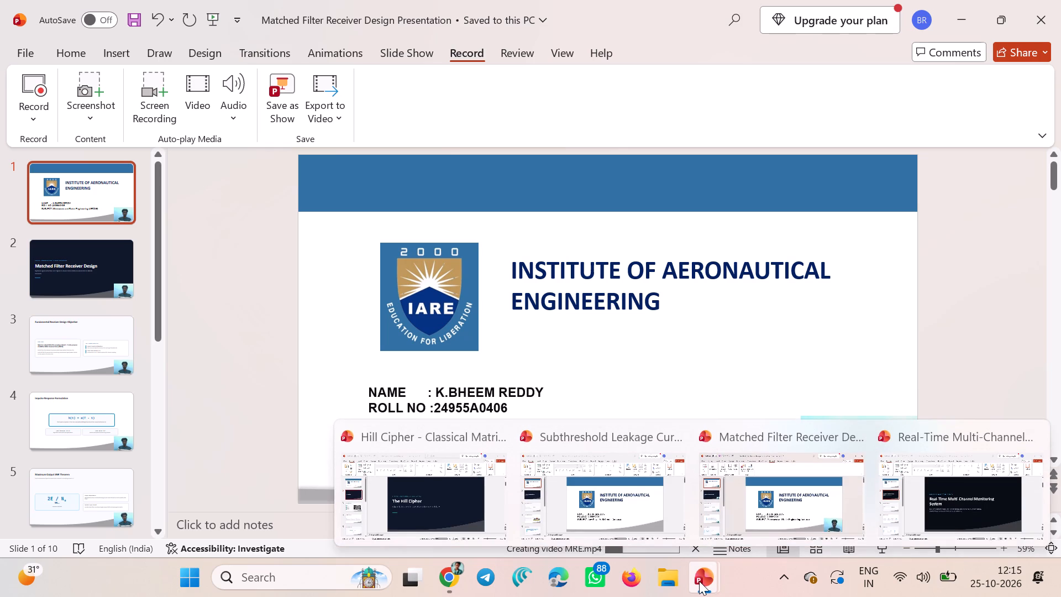
Switch to the Real-Time Multi-Channel Monitoring System presentation, record its first slide with webcam video and advance the recording to slide 2.
click(962, 500)
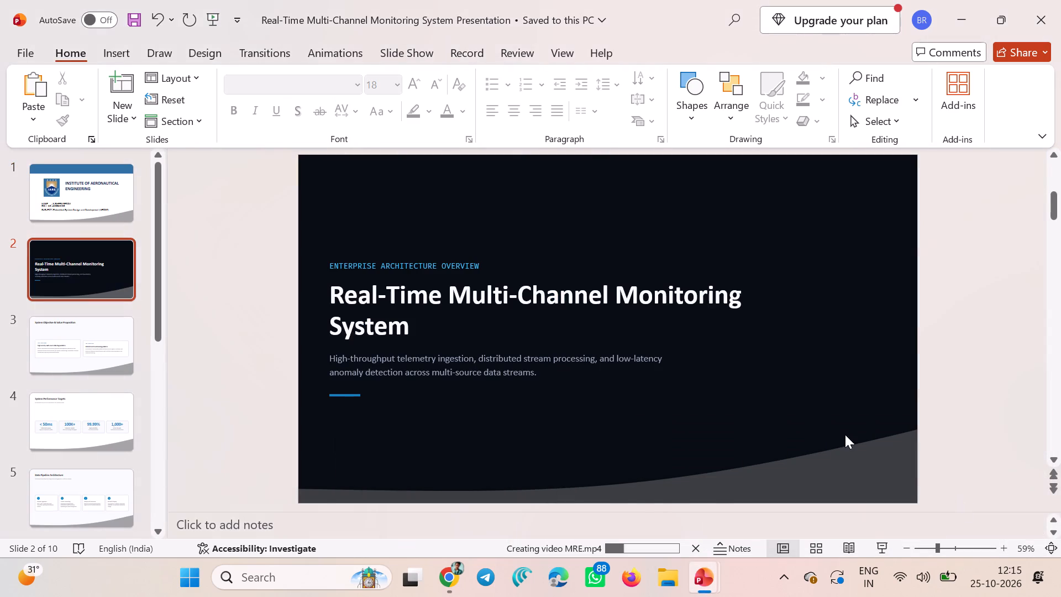
key(Up)
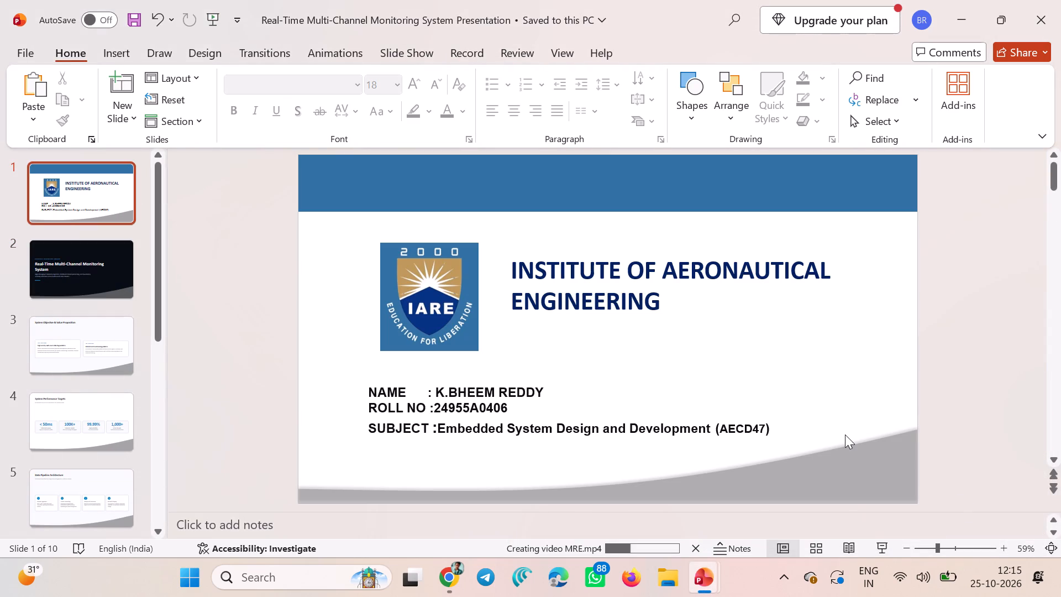
click(468, 56)
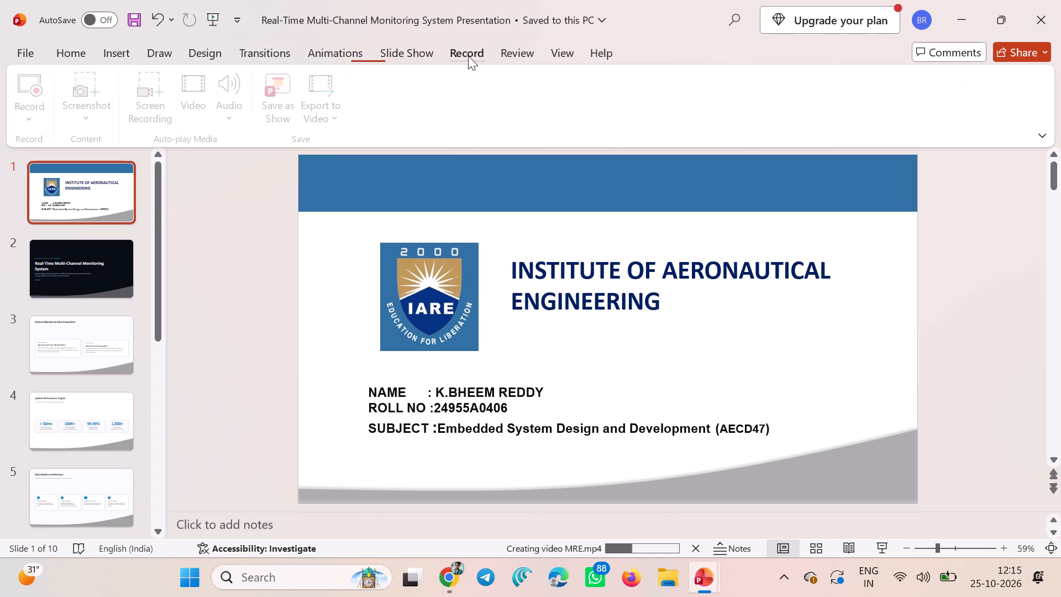
click(35, 96)
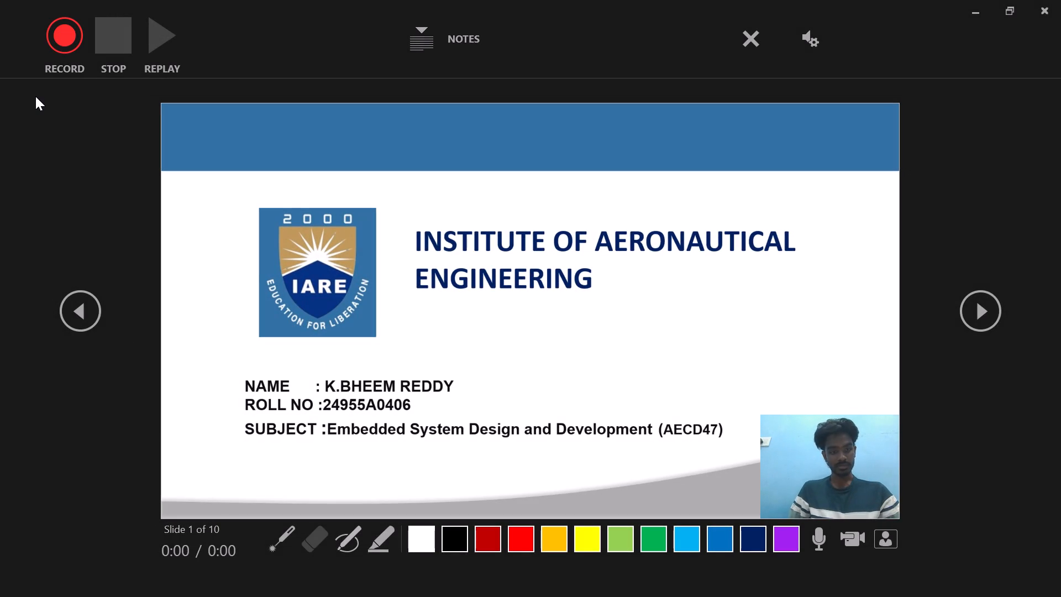
click(55, 36)
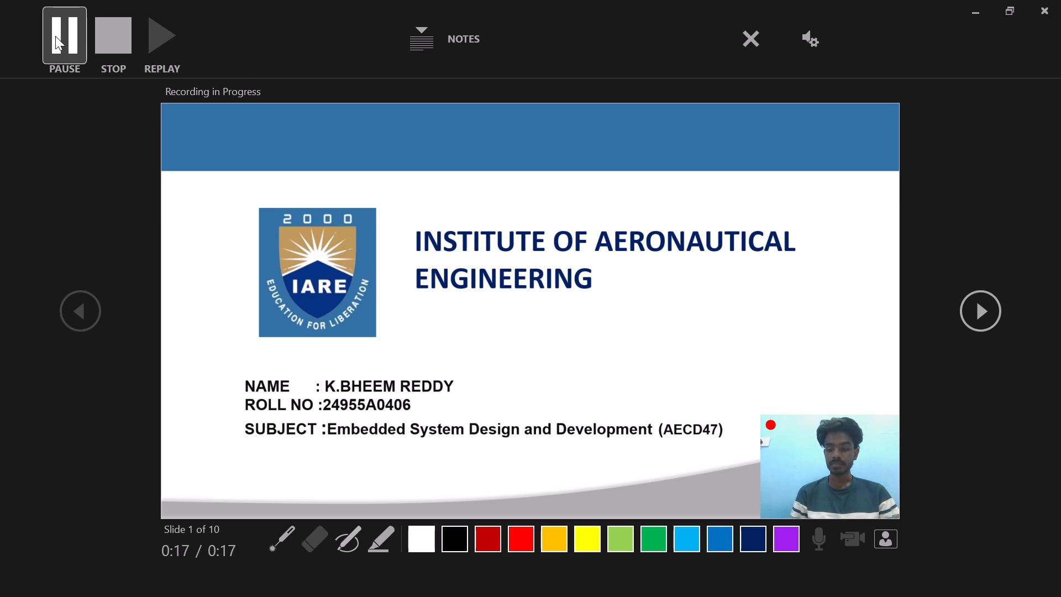
key(Right)
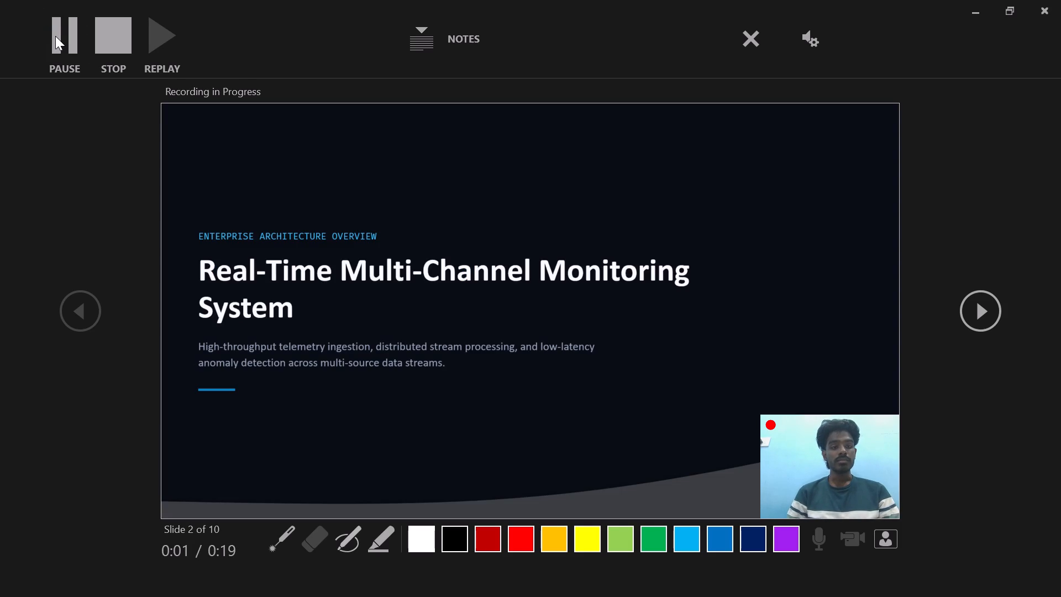
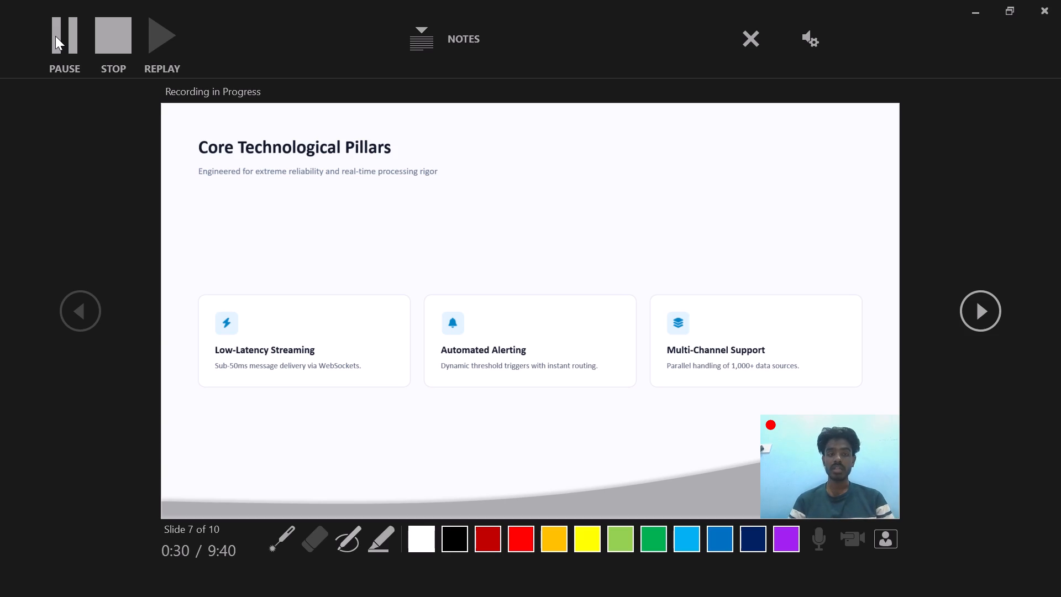
Finish recording the Core Technological Pillars slide and advance the recording to the Target Industry Domains slide.
key(Right)
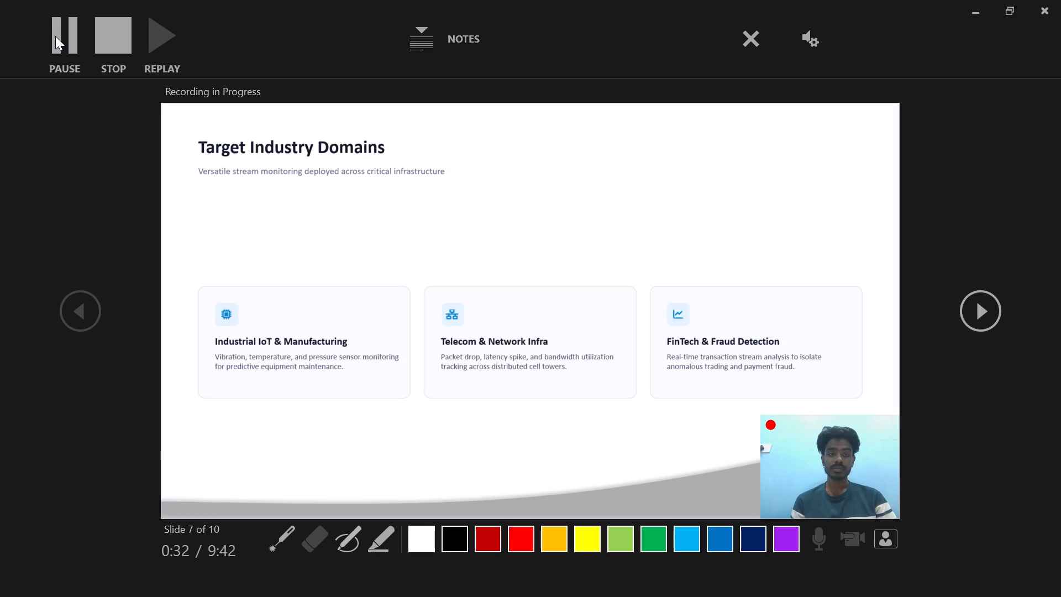
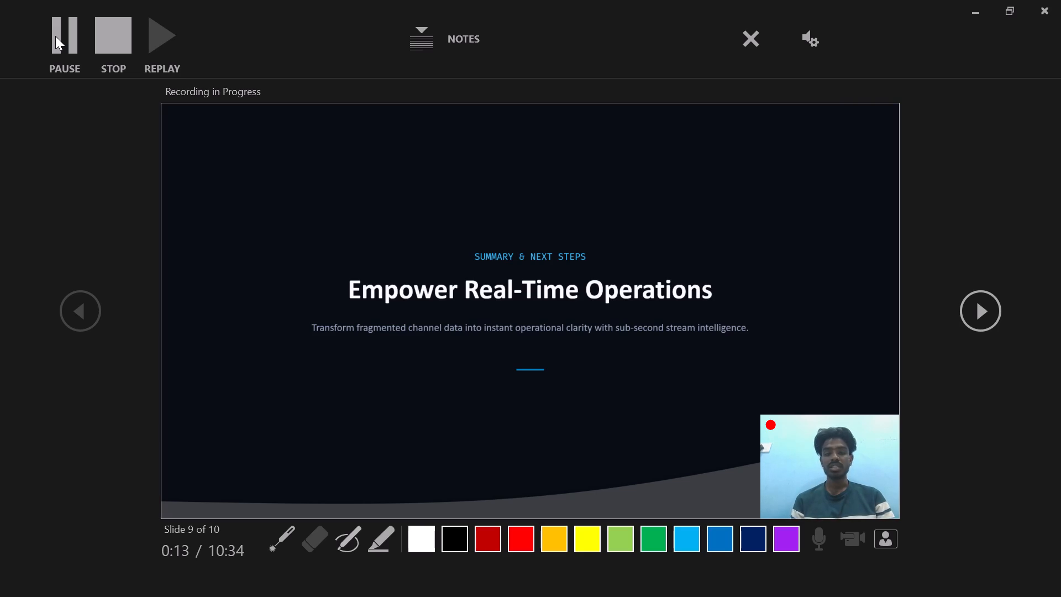
Advance the recording to the final Image Sources slide, pause it there, and end the recording session.
key(Right)
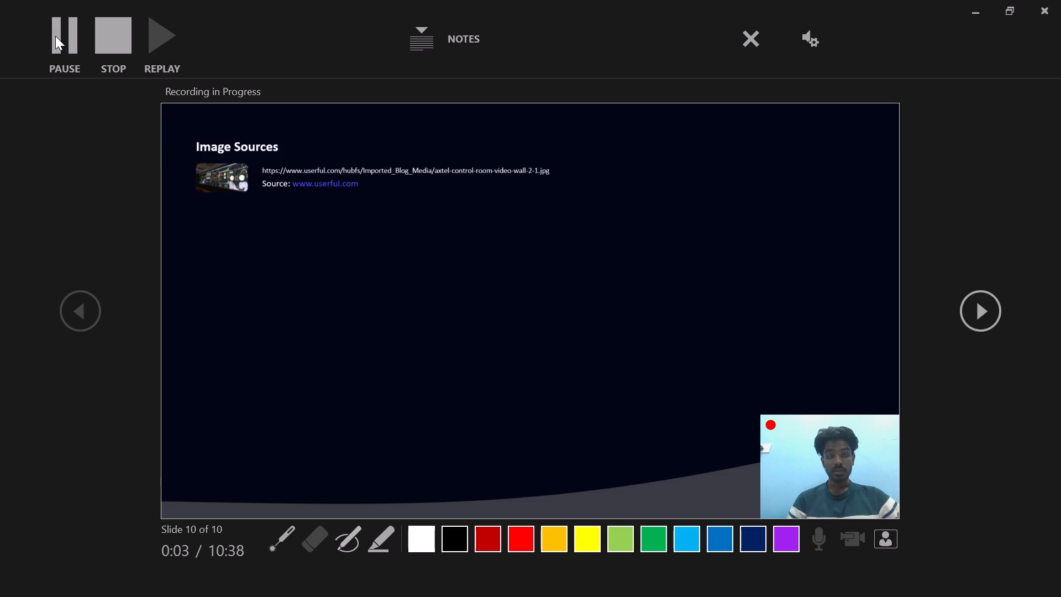
click(55, 36)
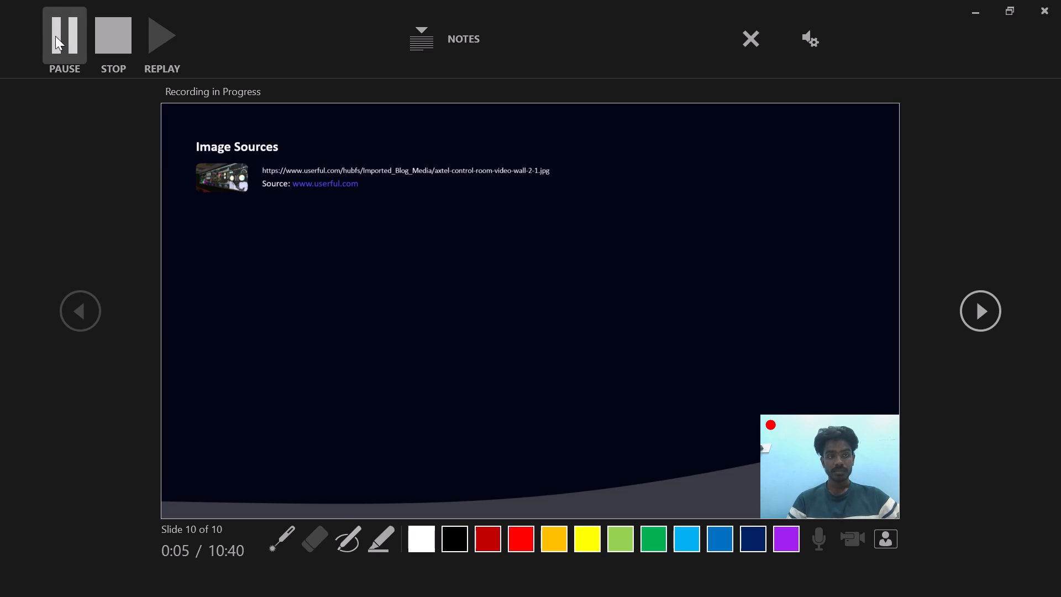
right_click(946, 171)
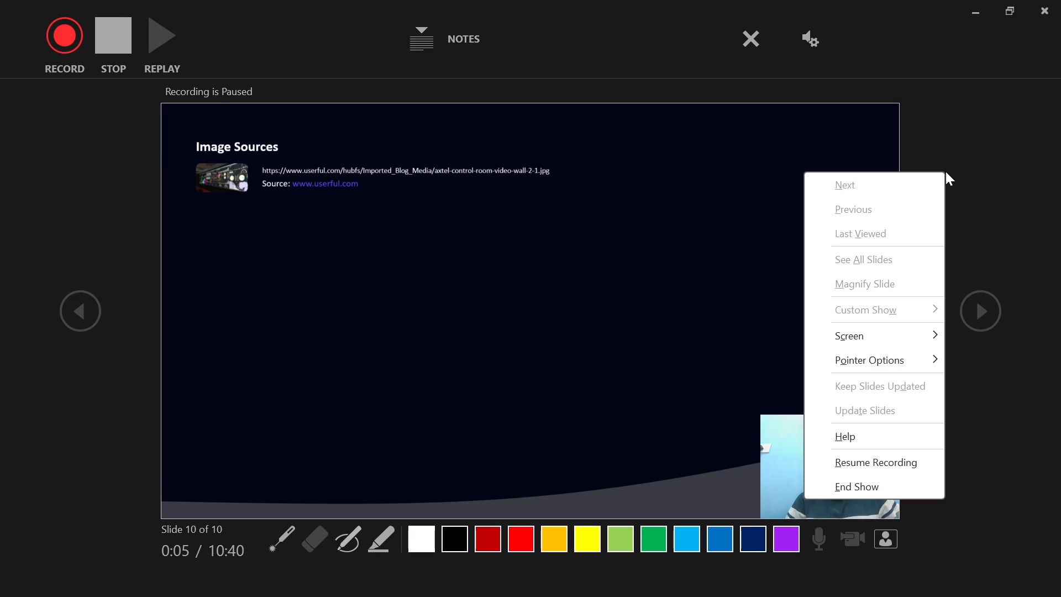
click(857, 489)
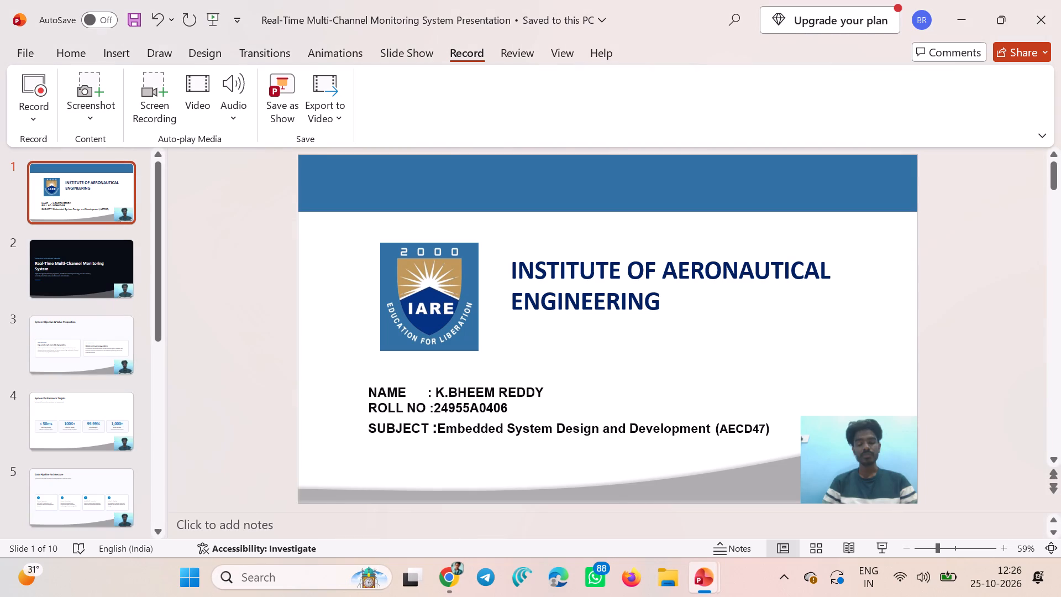
Start exporting the recorded presentation as a Full HD (1080p) video using the recorded timings and narrations.
click(322, 103)
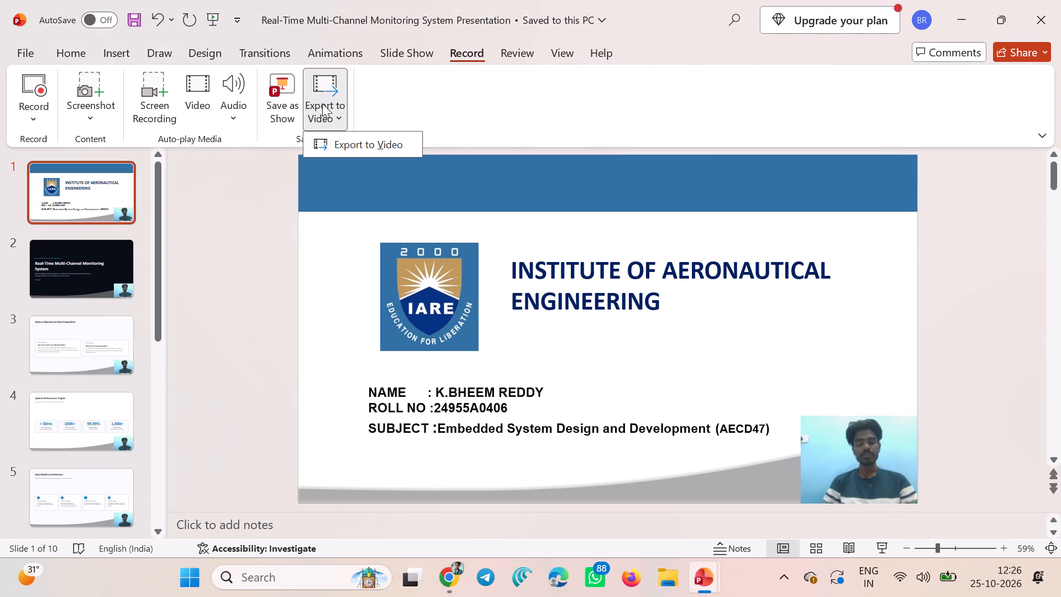
click(339, 143)
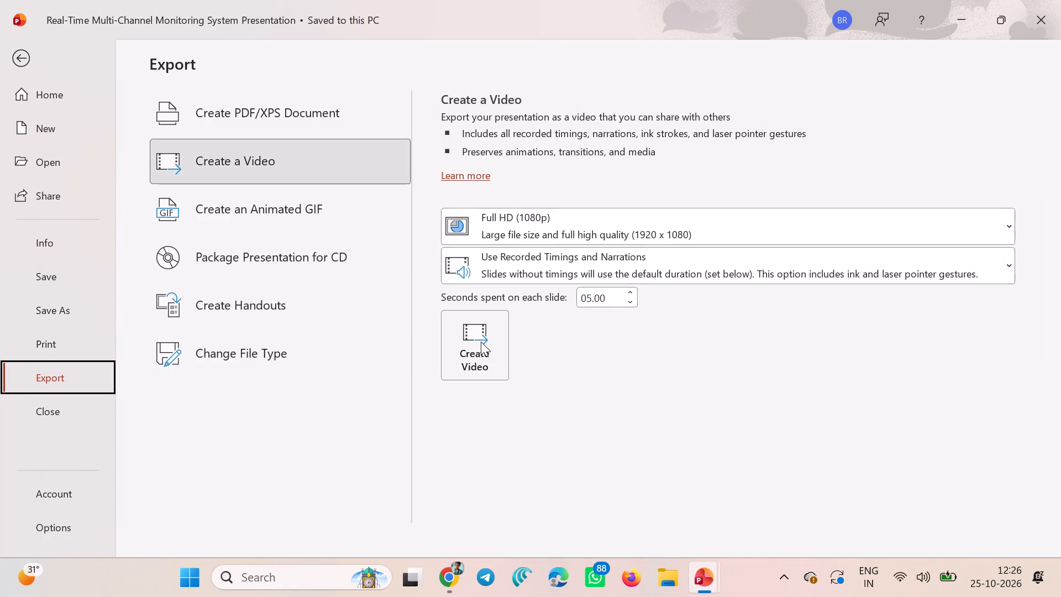
click(482, 351)
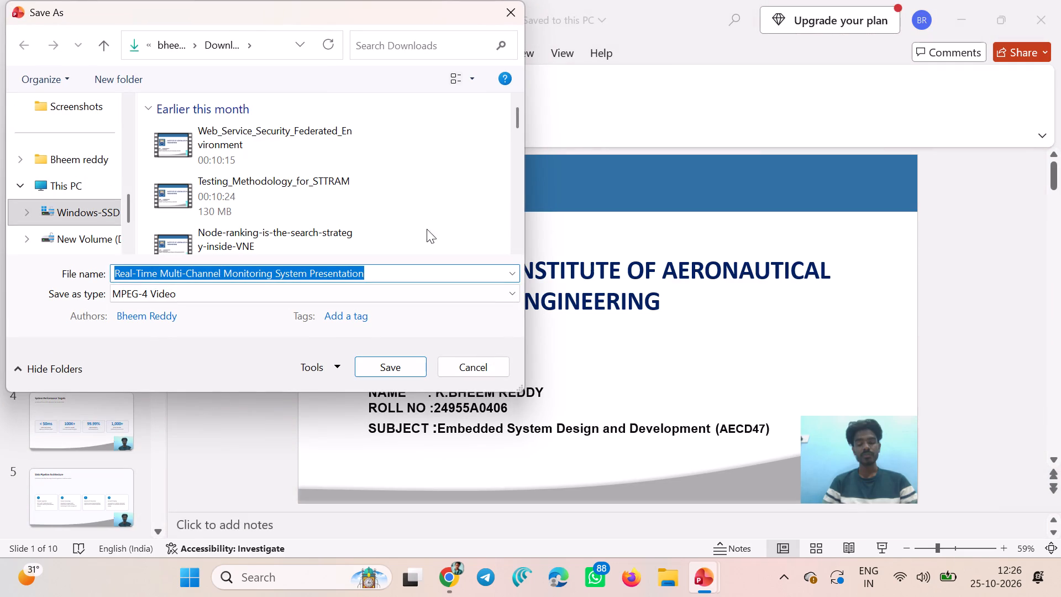
Save the exported MPEG-4 video as ESDD in the techteck folder on New Volume (D:).
scroll(379, 109, down, 3)
scroll(379, 109, up, 1)
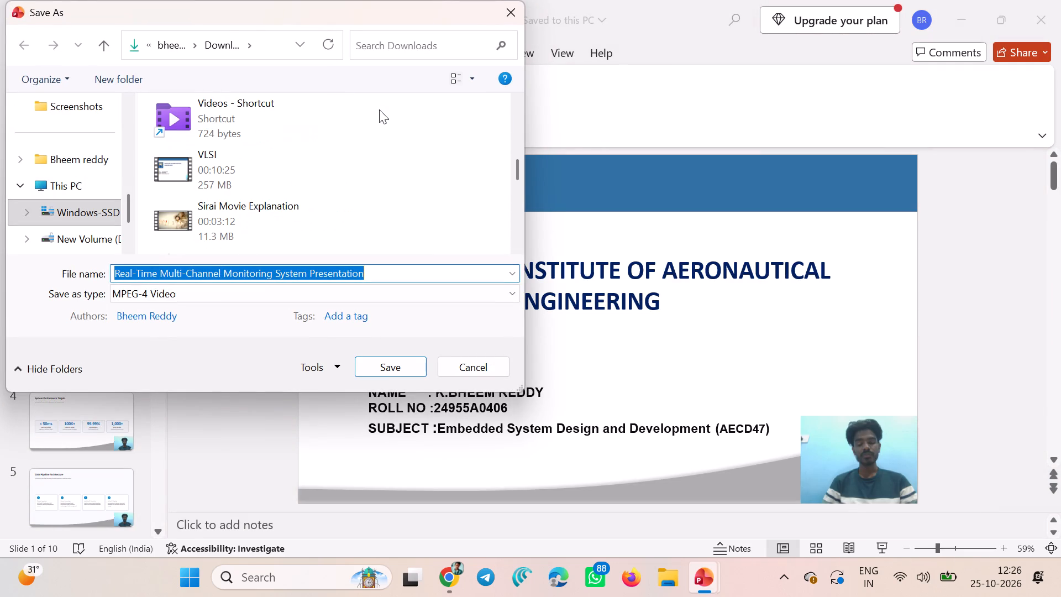
scroll(379, 109, up, 2)
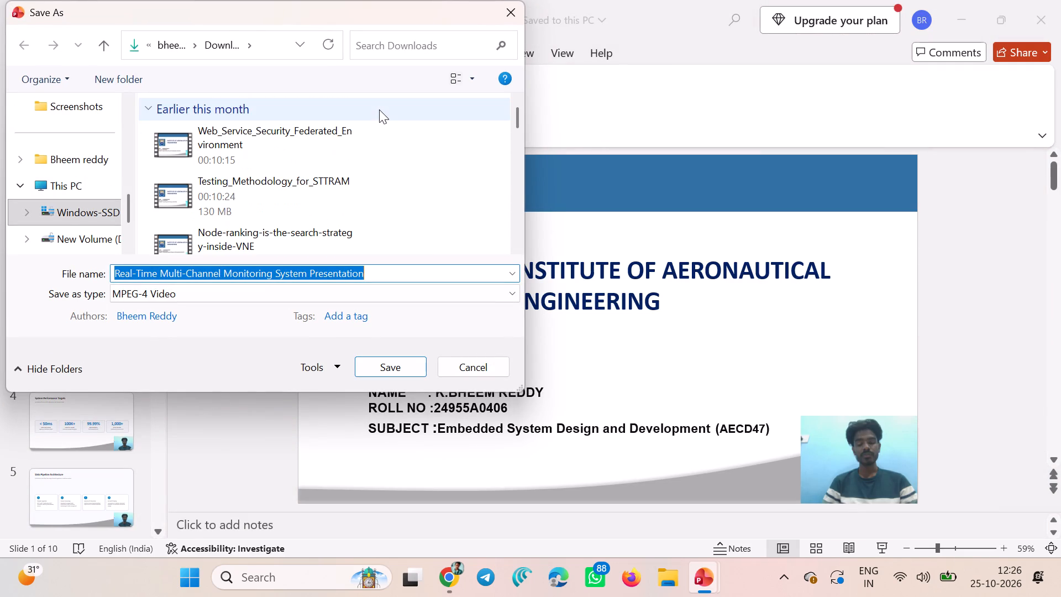
scroll(379, 109, up, 1)
click(67, 233)
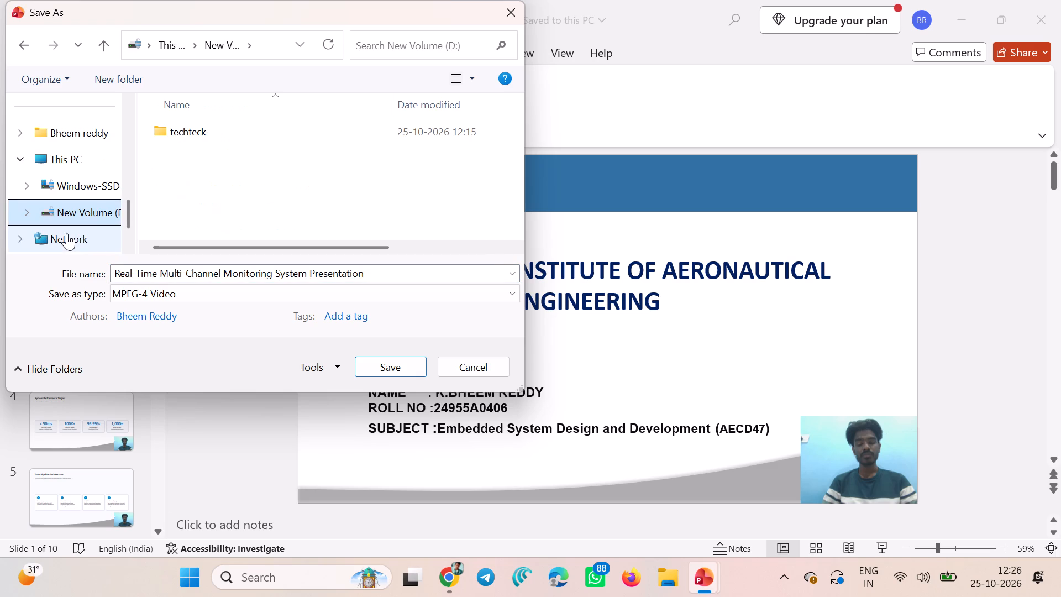
double_click(224, 133)
scroll(322, 175, down, 1)
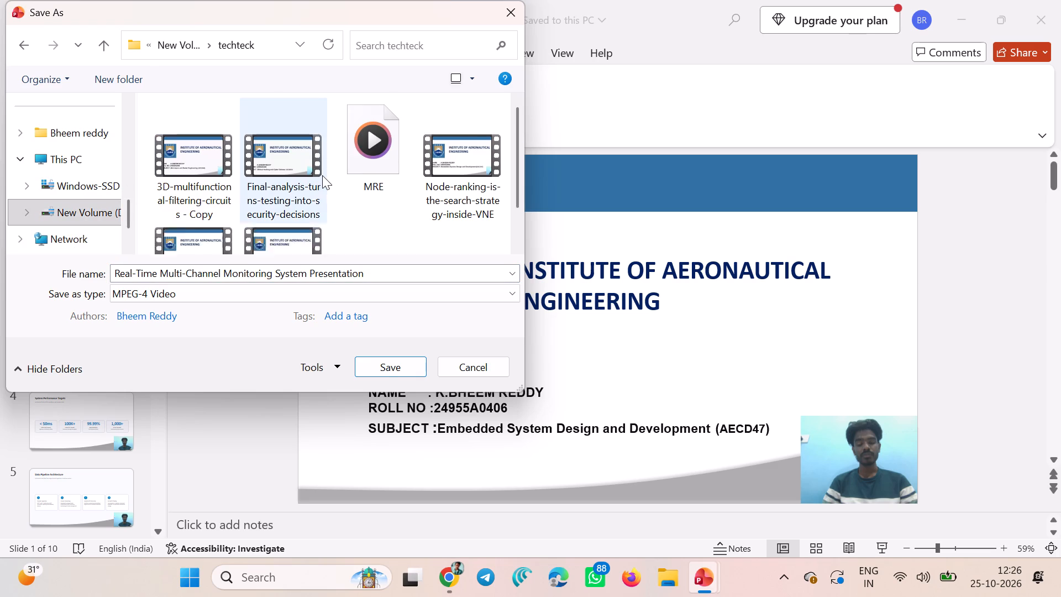
scroll(322, 175, down, 1)
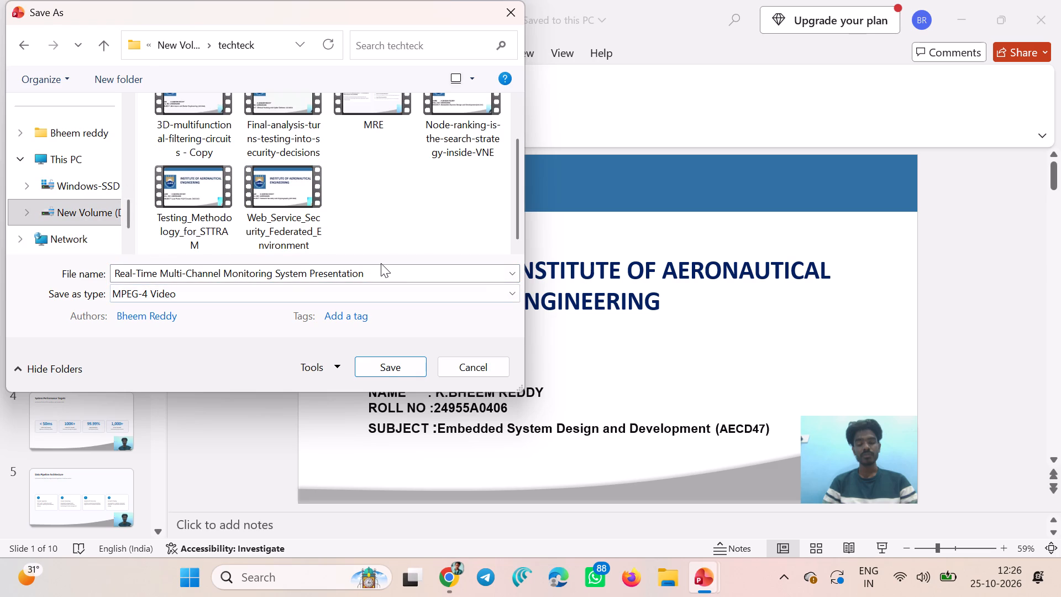
click(379, 270)
key(BackSpace)
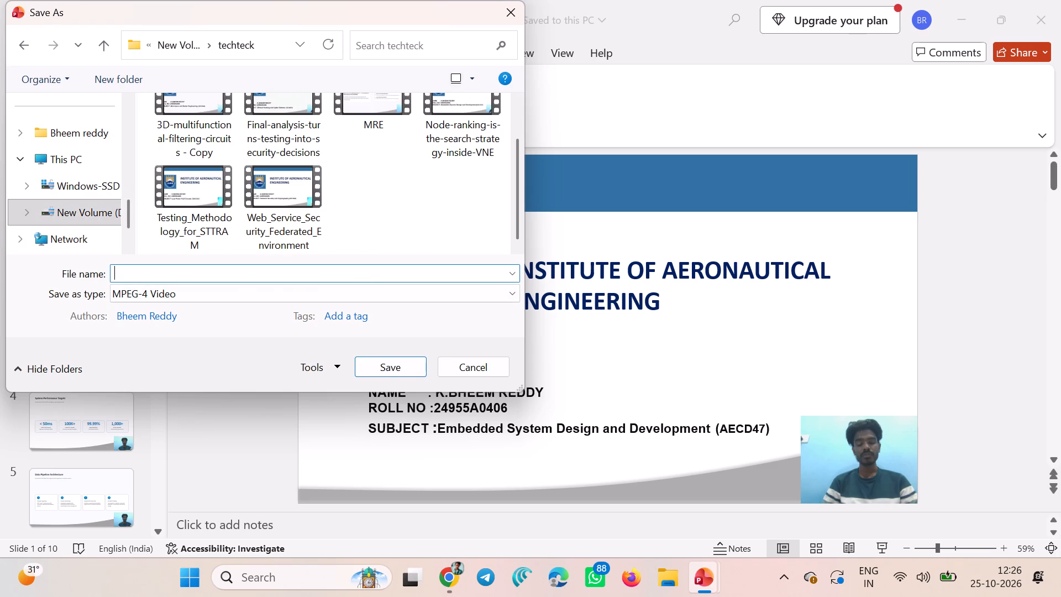
key(e)
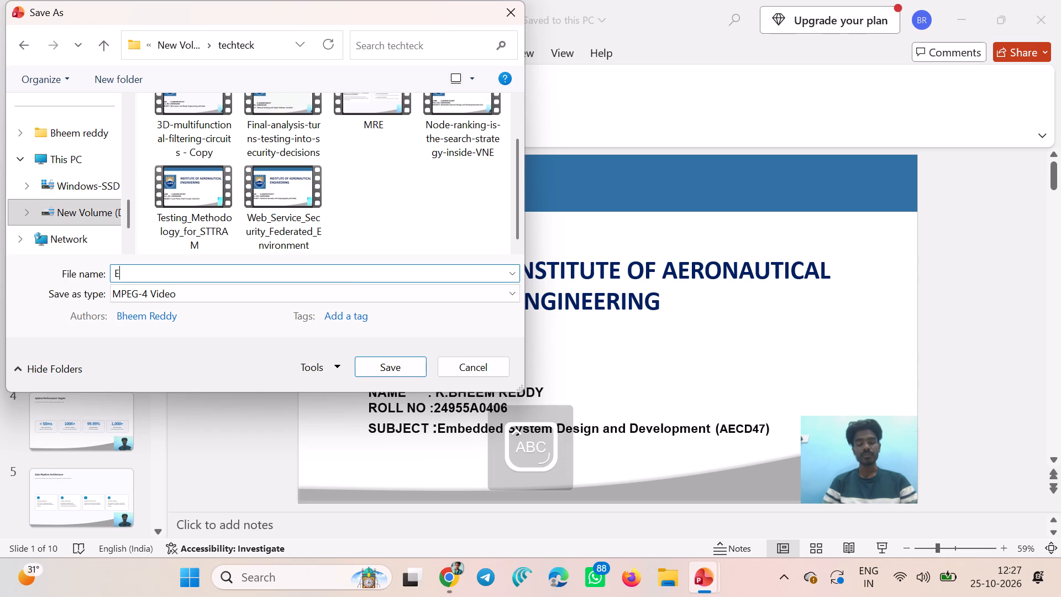
key(s)
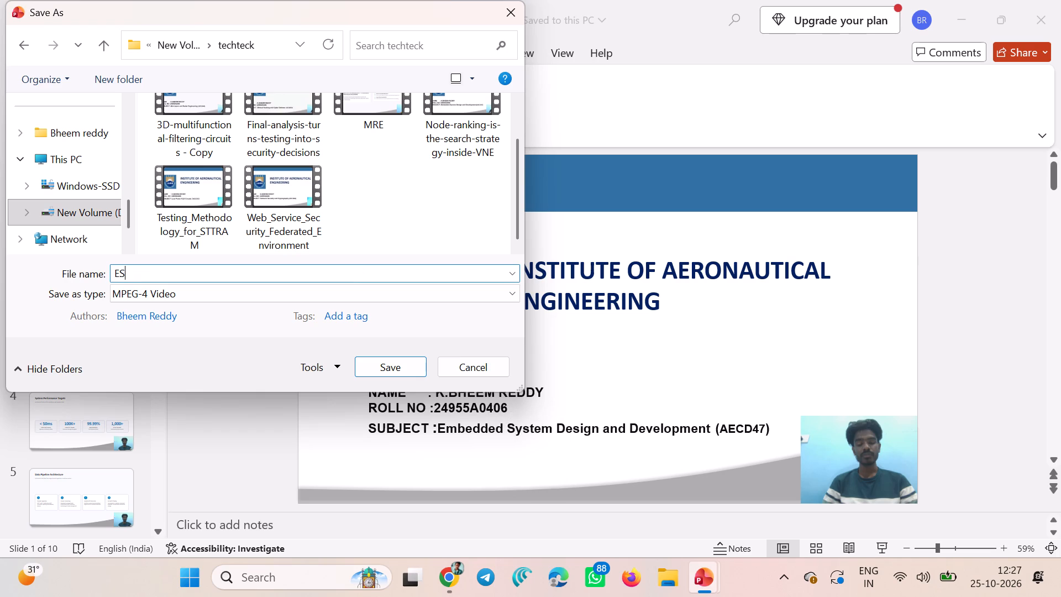
text(DD)
click(388, 372)
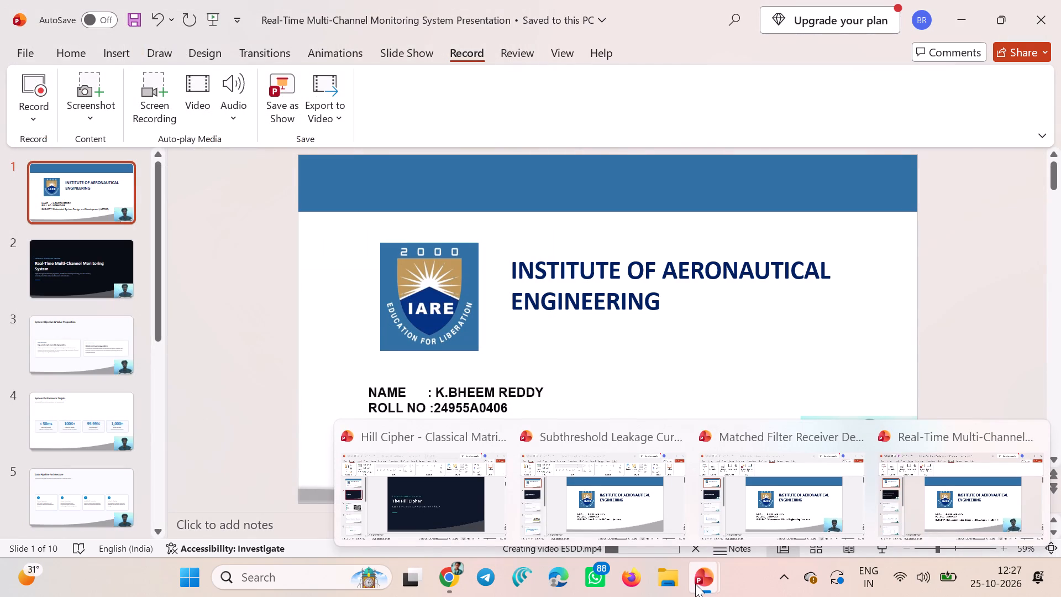
Switch to the open Subthreshold Leakage Current Presentation.
click(632, 496)
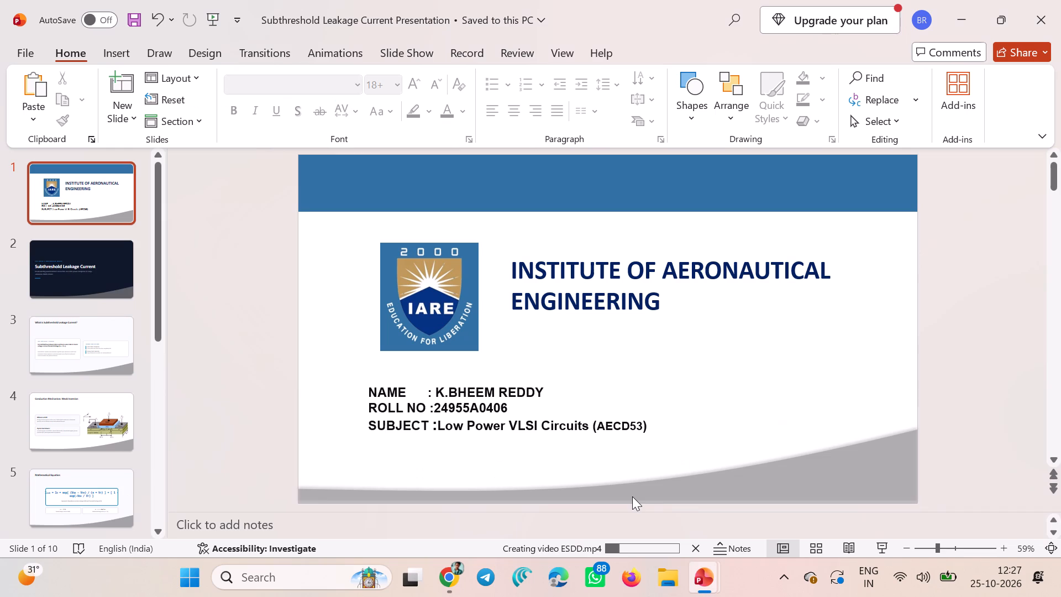
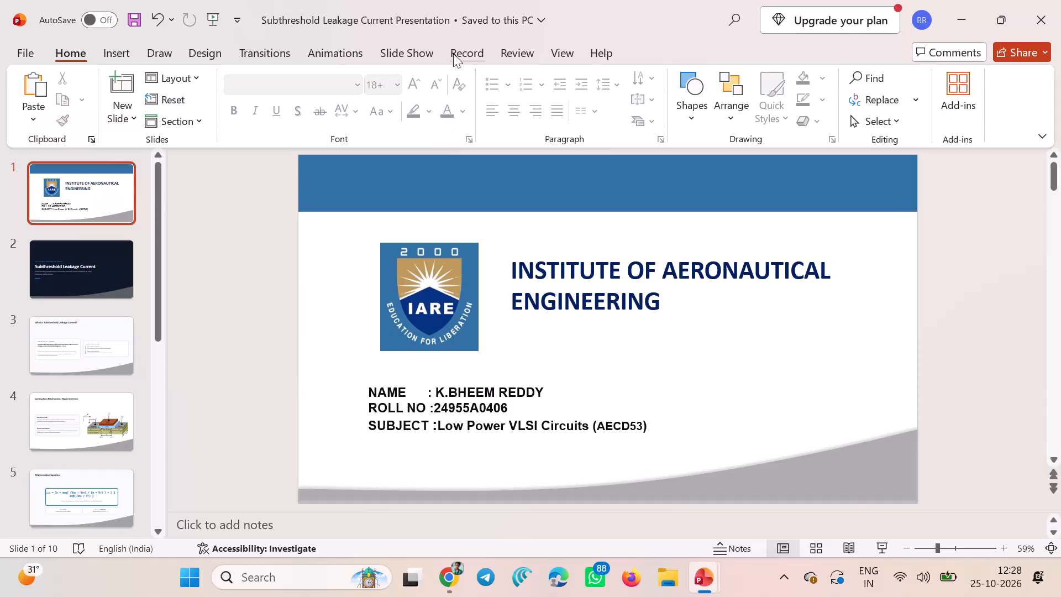
Start recording the presentation from the opening slide with the webcam, narrate it, and advance to the Subthreshold Leakage Current title slide.
click(473, 51)
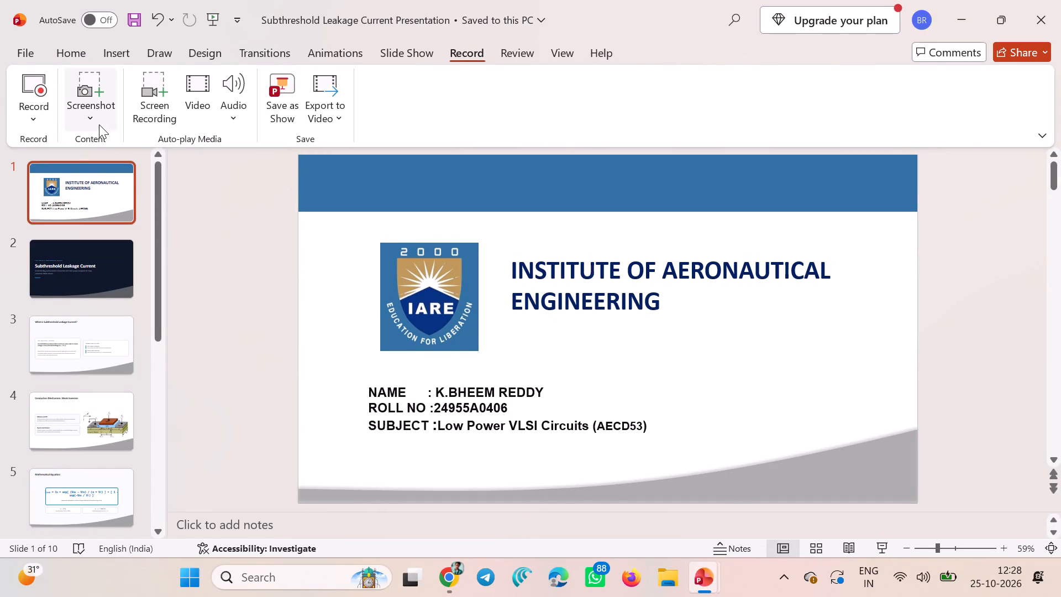
click(36, 101)
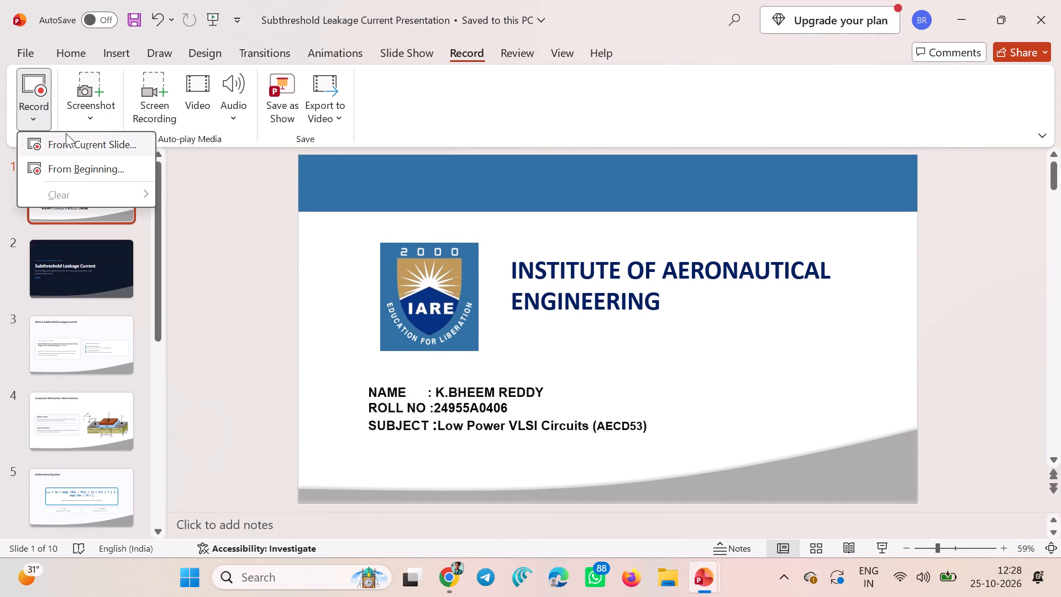
click(76, 140)
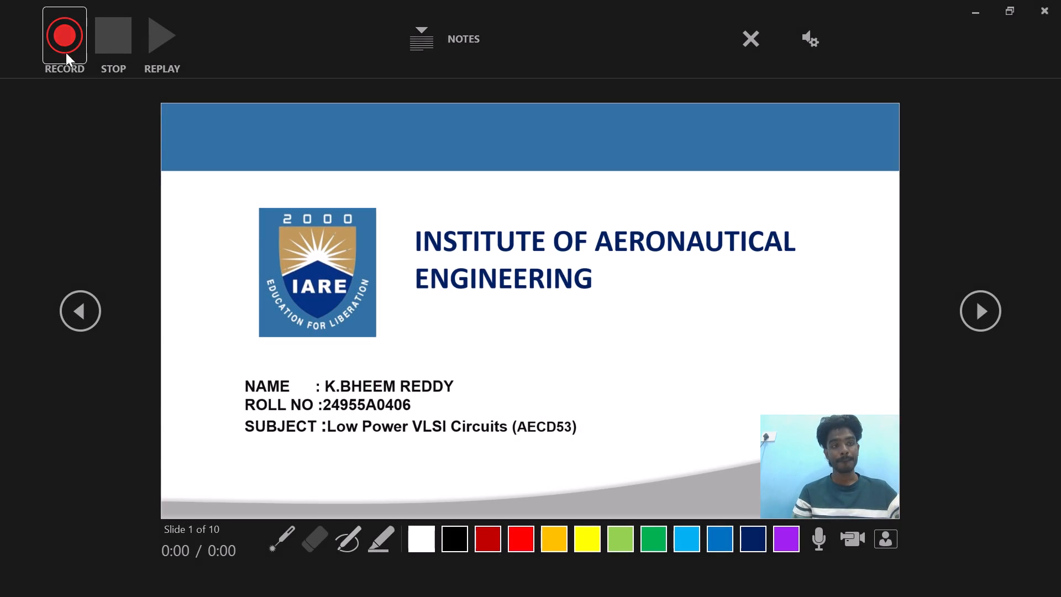
click(60, 40)
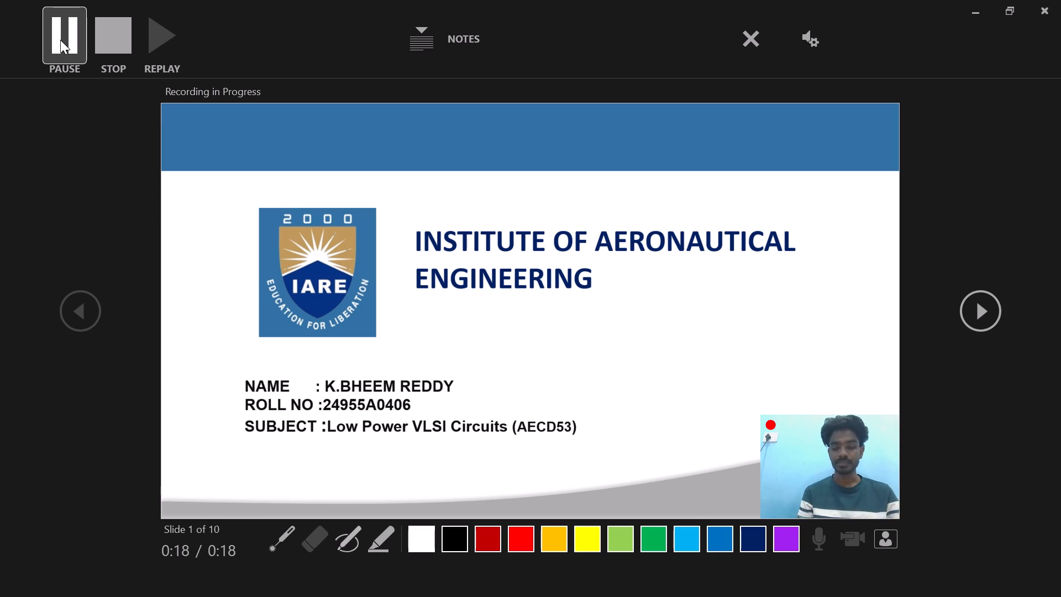
key(Right)
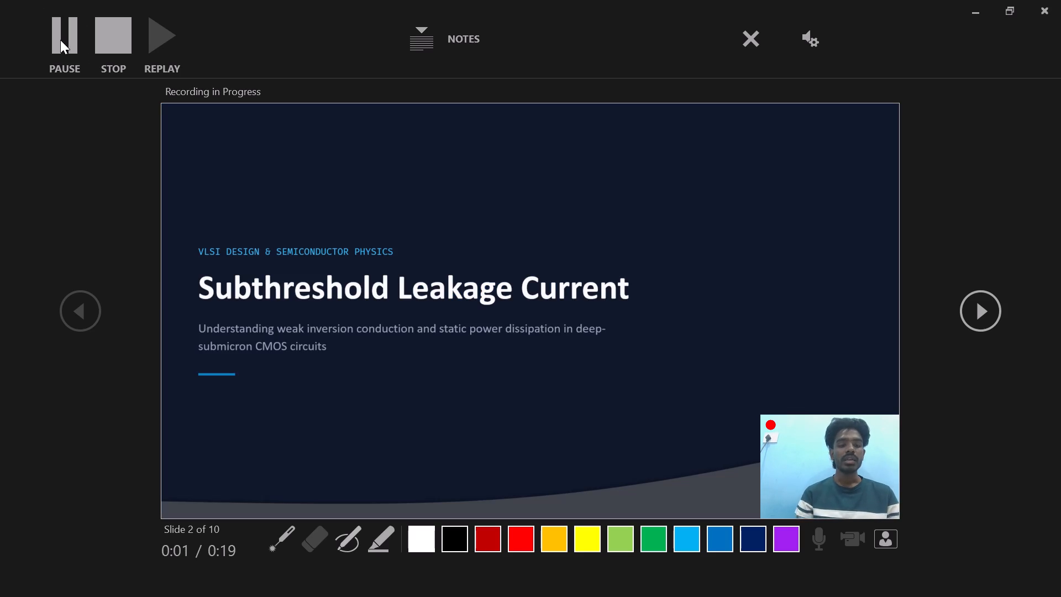
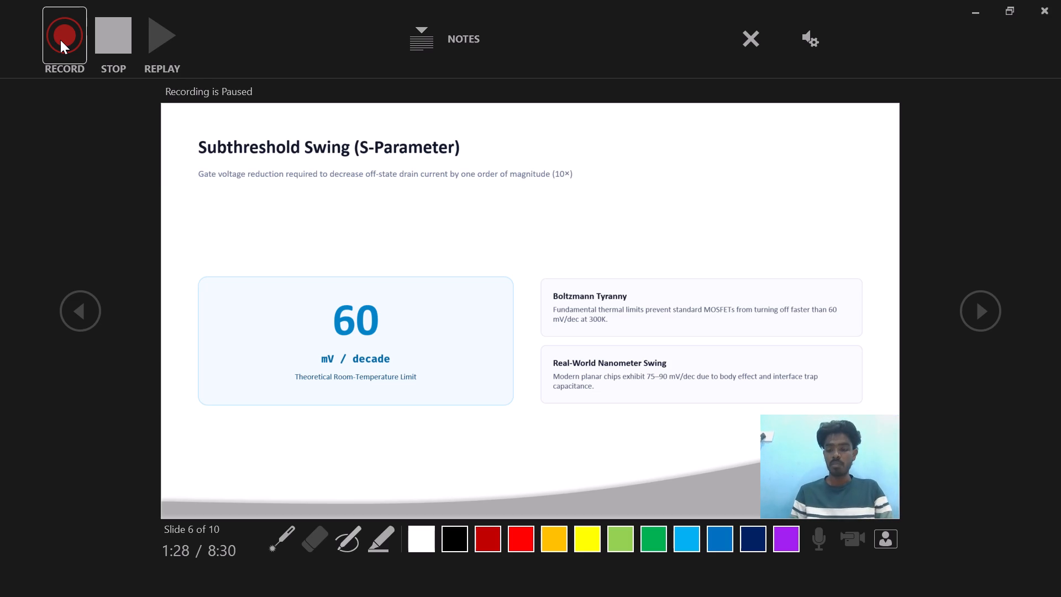
Resume the paused recording on the Subthreshold Swing (S-Parameter) slide and advance to the Key Drivers of Increased Subthreshold Leakage slide.
key(Right)
click(60, 40)
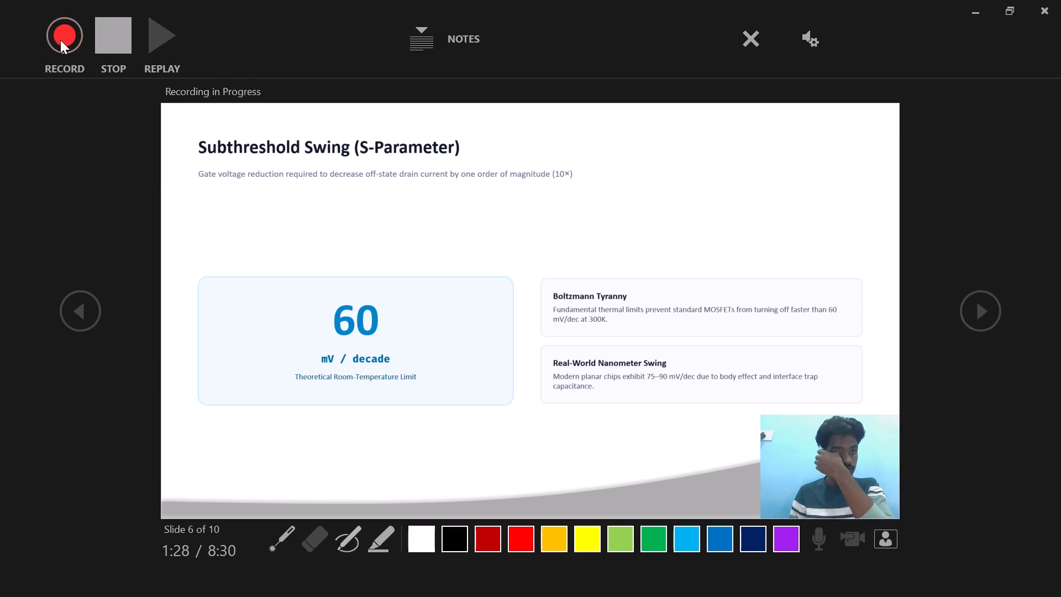
key(Right)
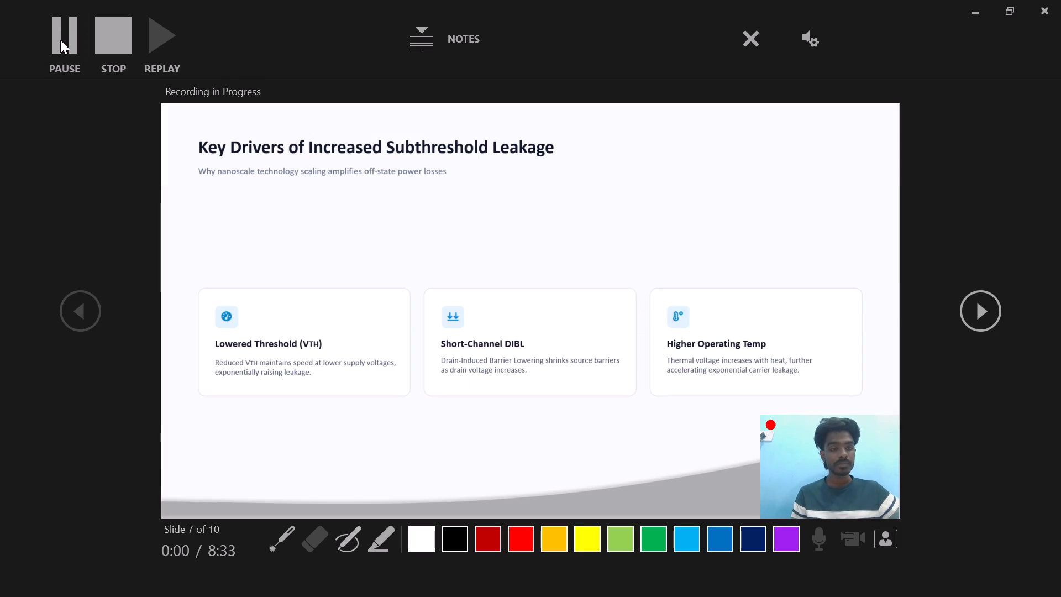
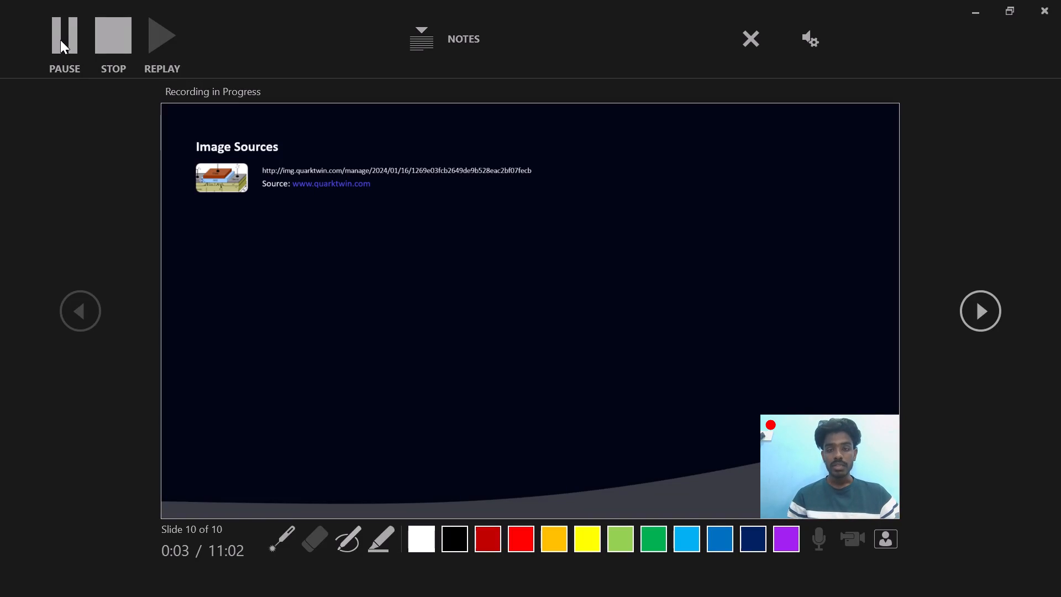
Pause the recording on the Image Sources slide and end the show.
click(60, 40)
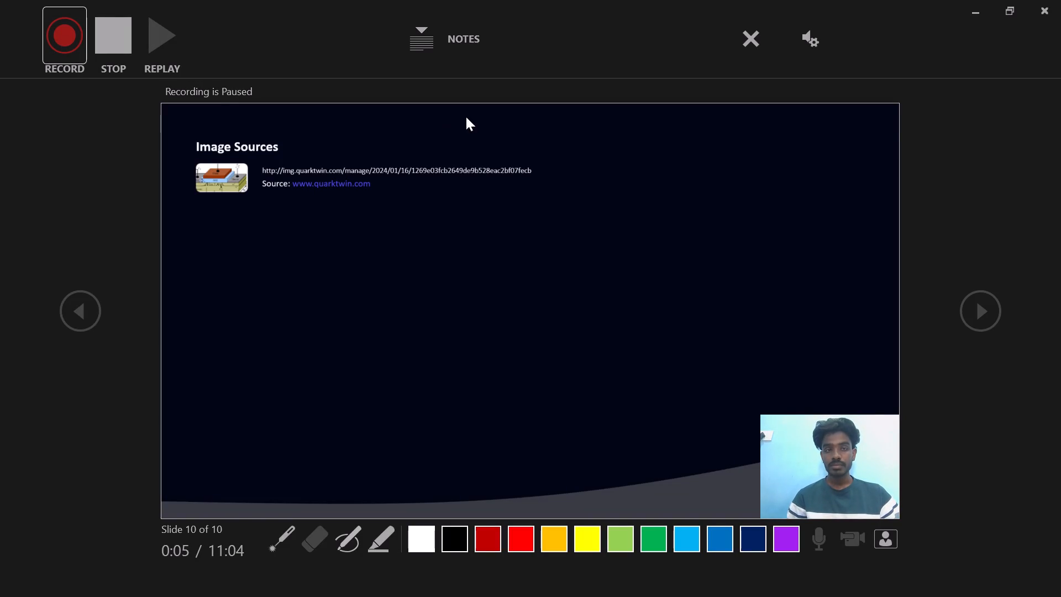
right_click(950, 132)
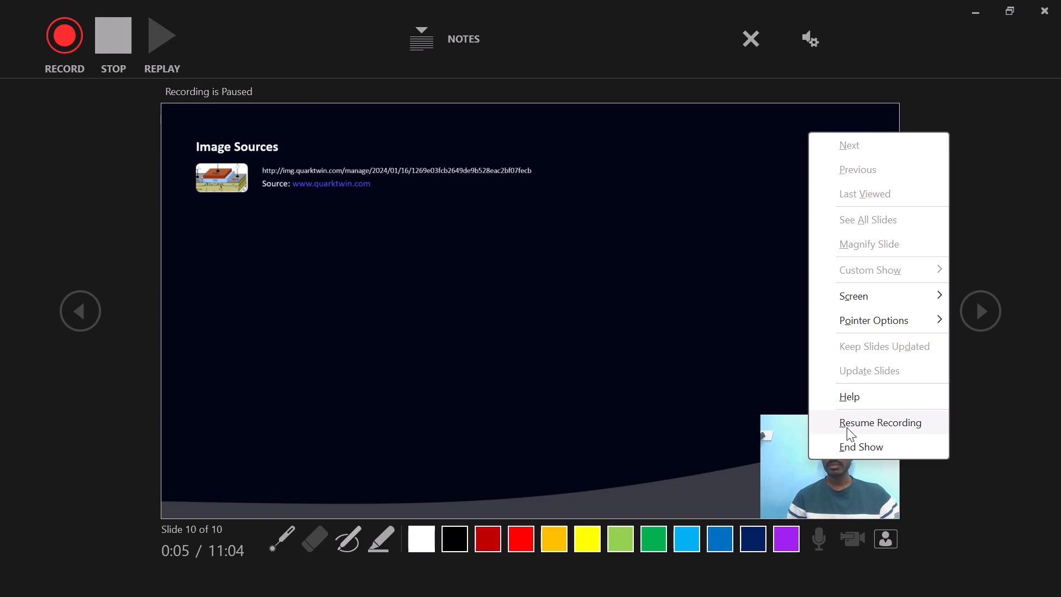
click(860, 443)
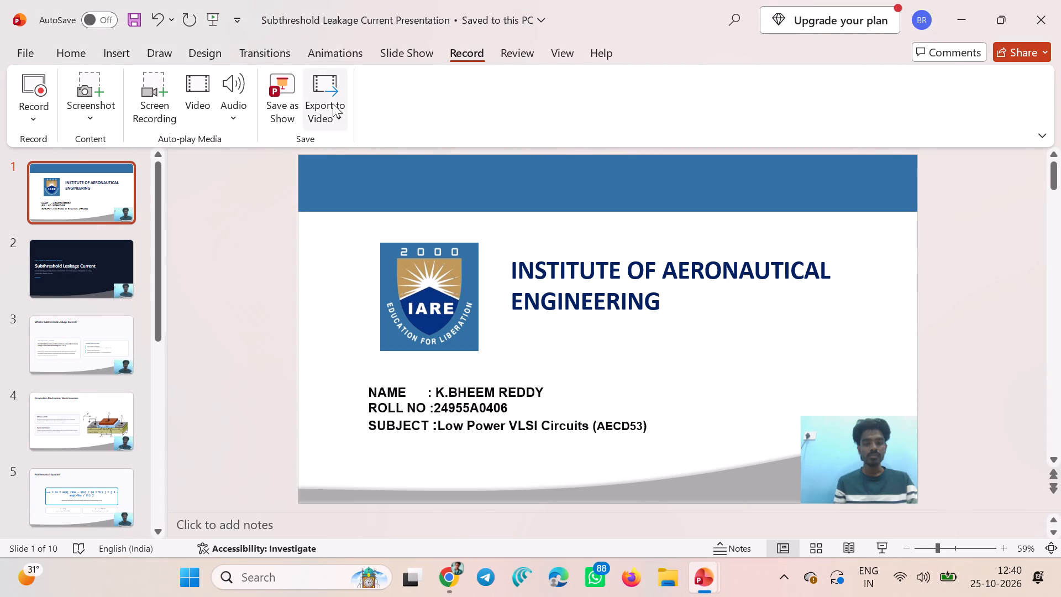
Export the Subthreshold Leakage Current presentation as an MPEG-4 video named LPVC in the techteck folder on the New Volume drive.
click(323, 87)
click(346, 140)
click(472, 336)
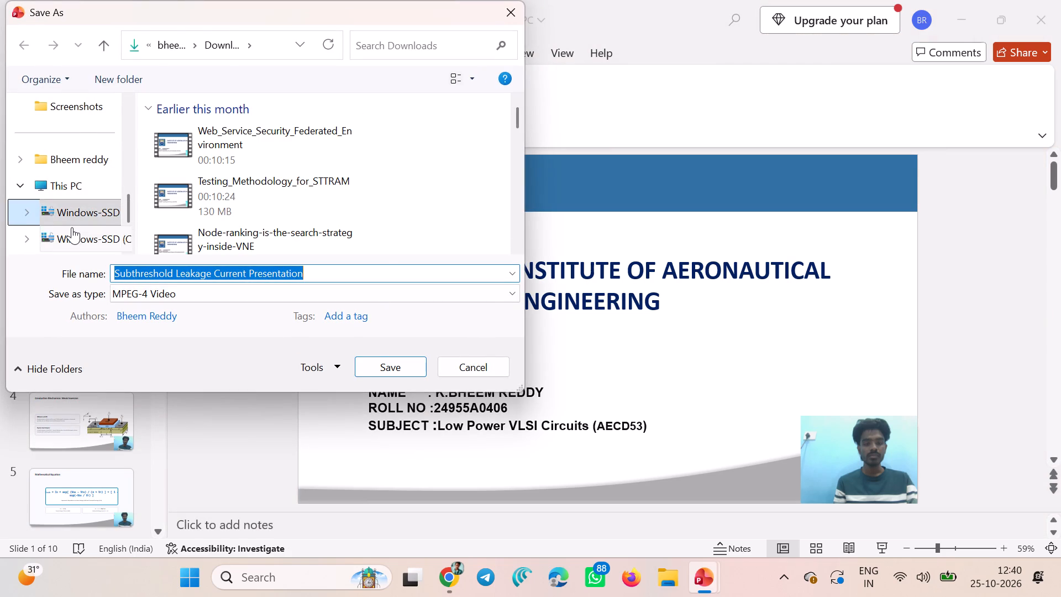
click(73, 228)
double_click(216, 138)
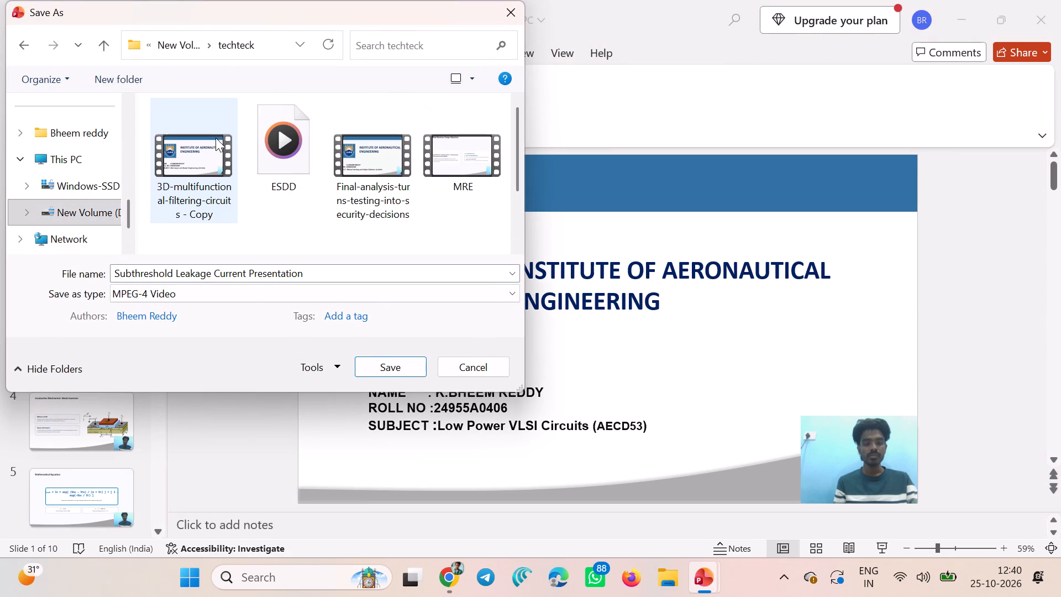
scroll(338, 174, down, 1)
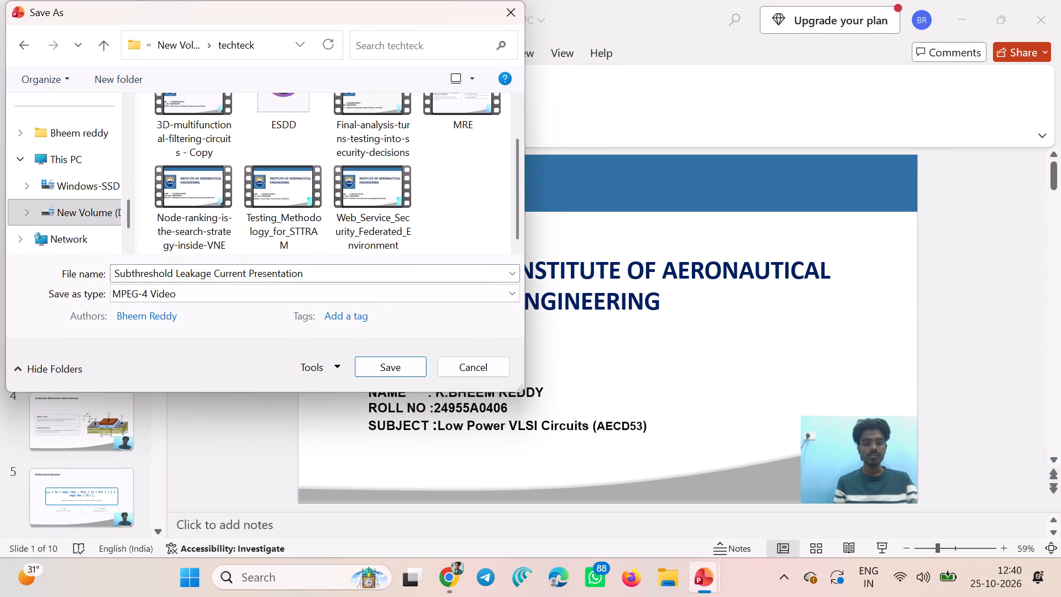
click(311, 276)
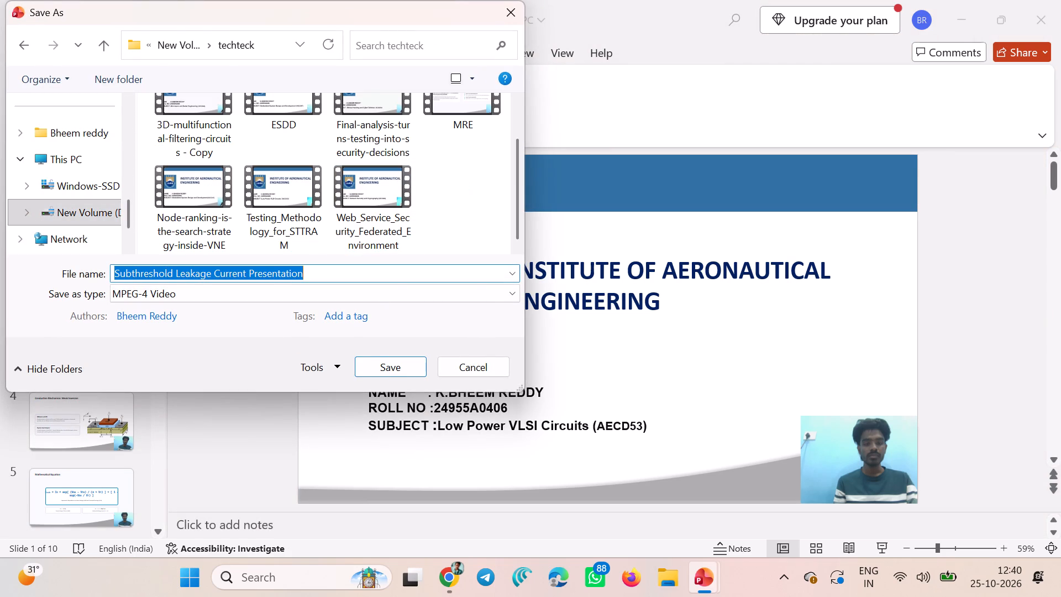
key(BackSpace)
key(l)
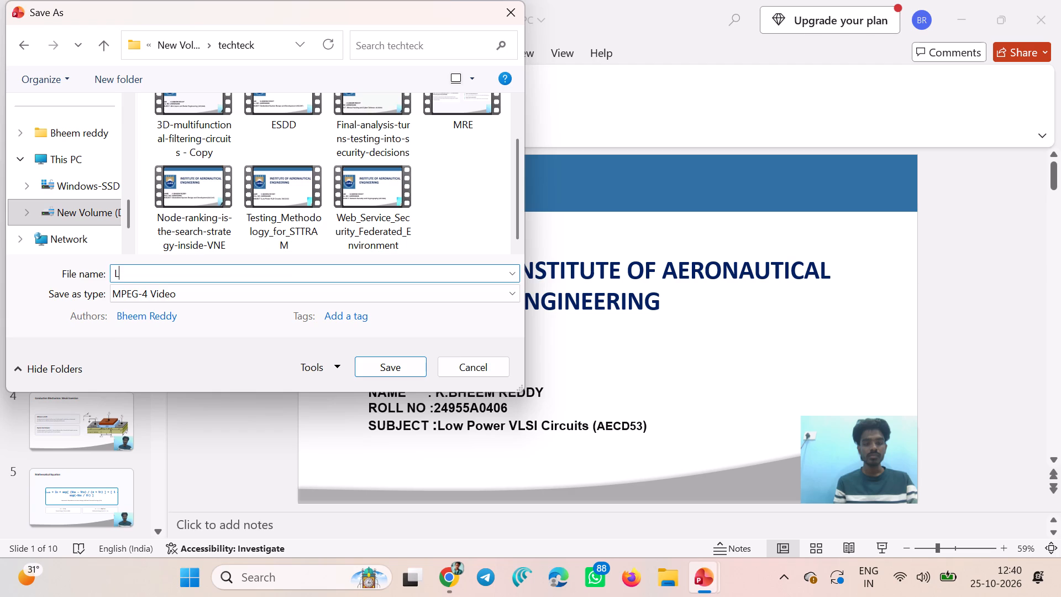
key(p)
text(VC)
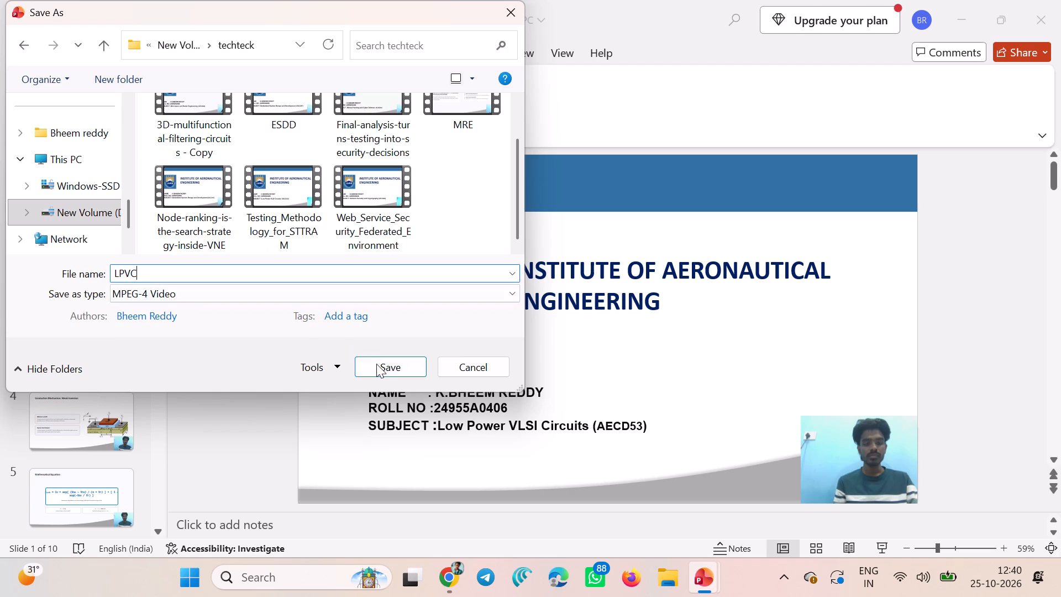
click(383, 368)
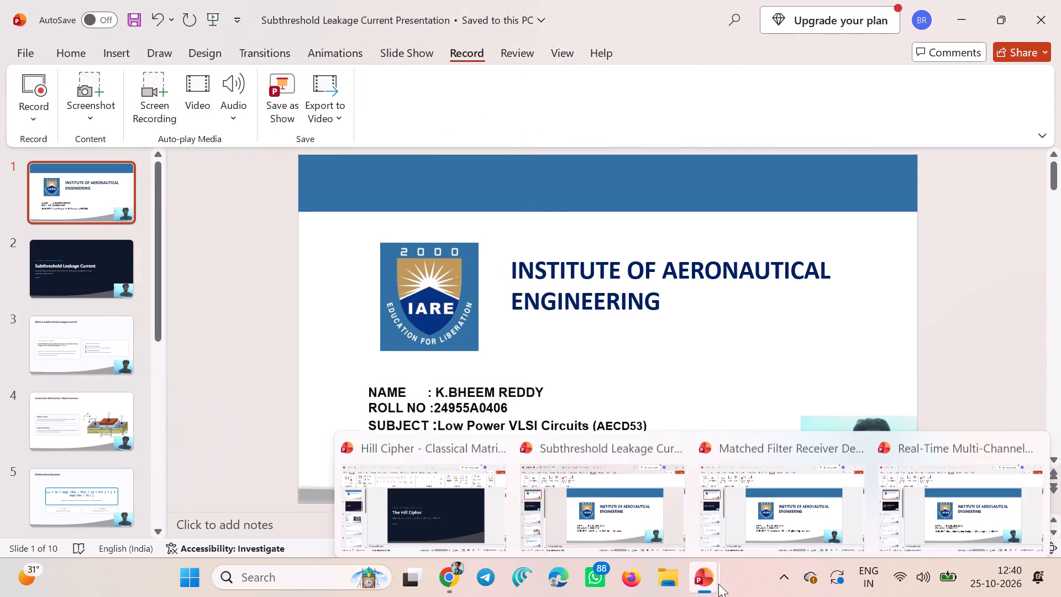
Switch to the Hill Cipher presentation and look through its closing slides, finishing on the title slide.
click(493, 509)
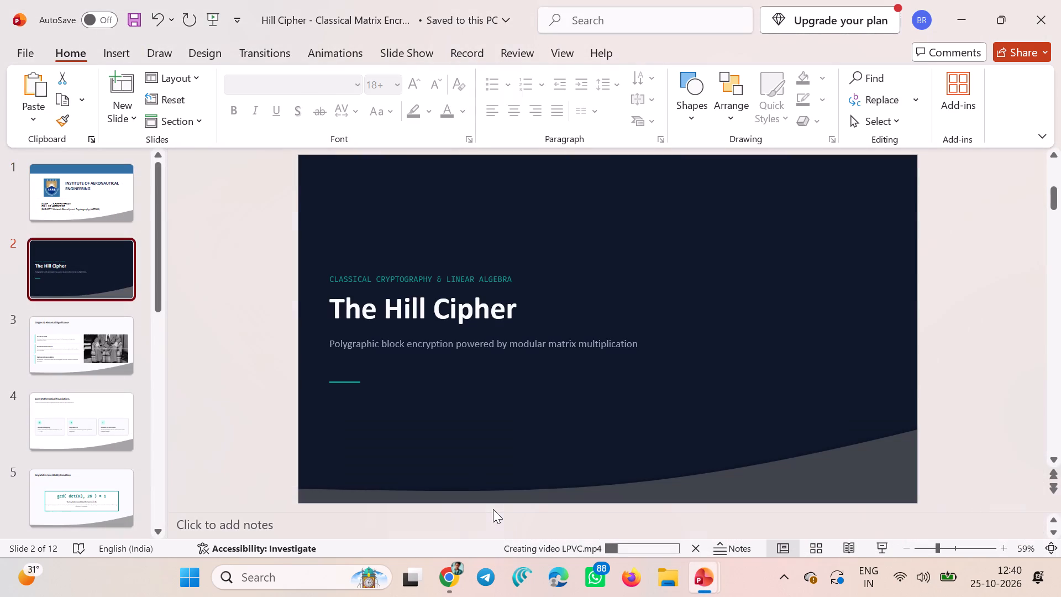
scroll(56, 452, down, 9)
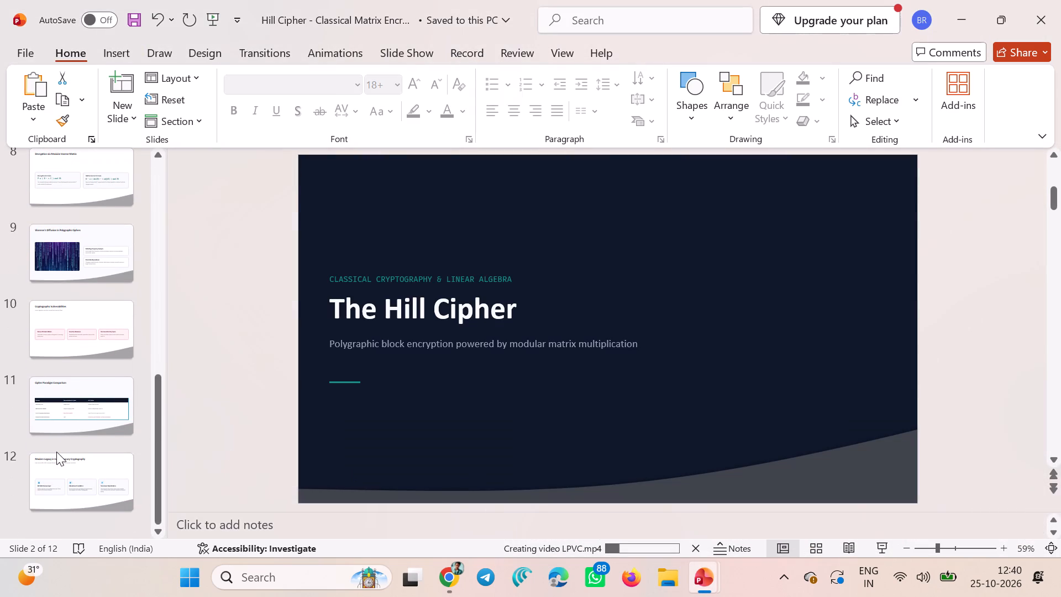
click(57, 480)
click(61, 416)
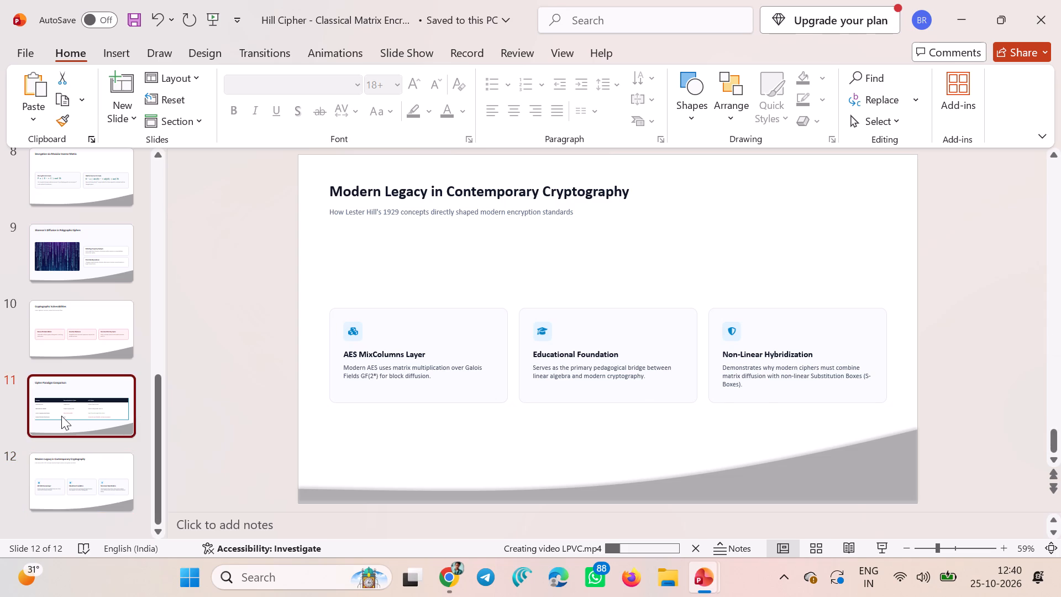
click(78, 346)
scroll(78, 346, up, 5)
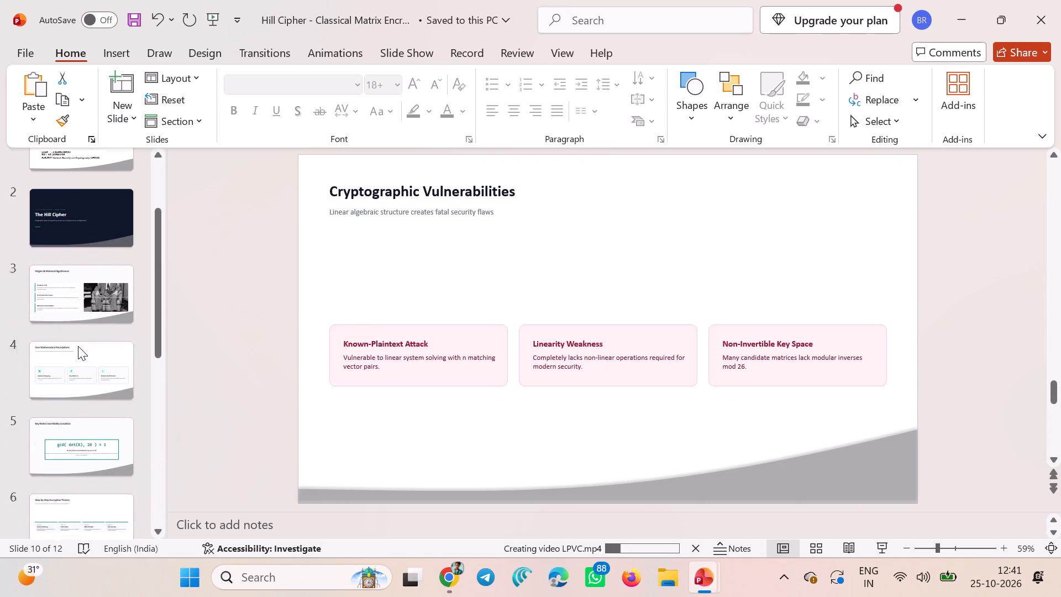
scroll(78, 346, up, 3)
click(90, 196)
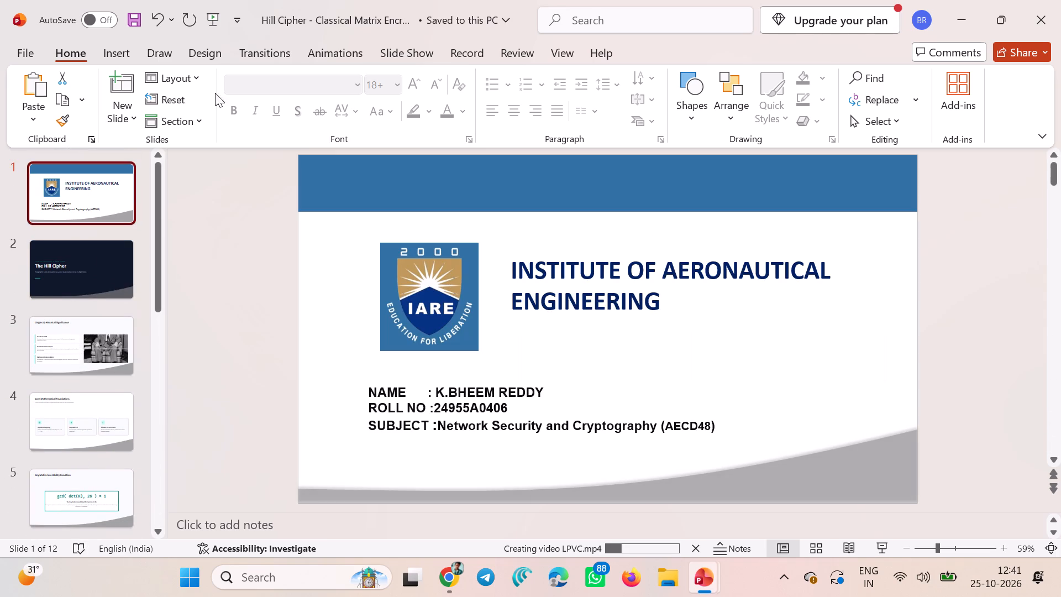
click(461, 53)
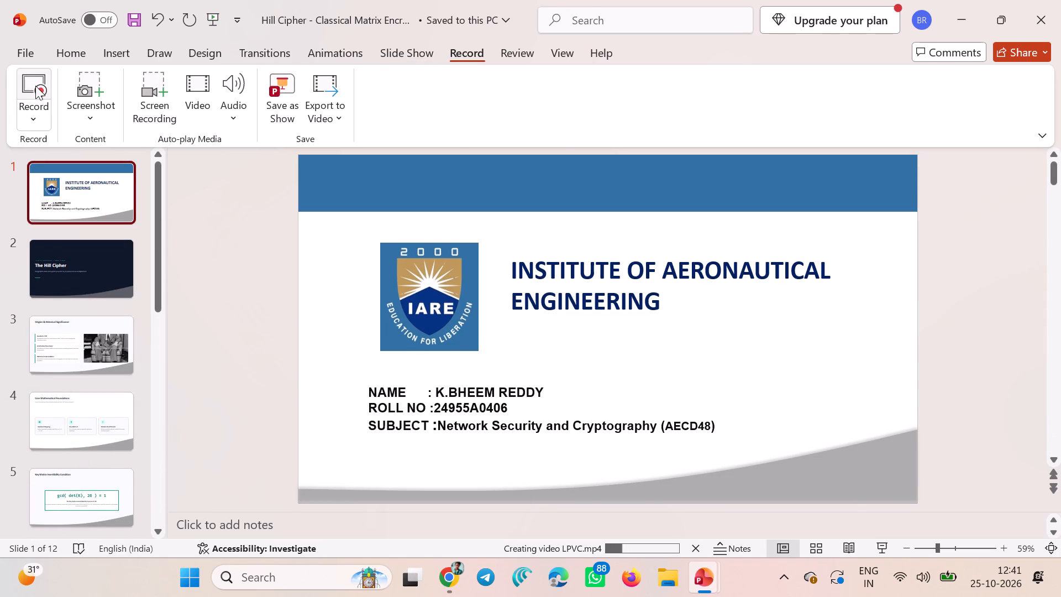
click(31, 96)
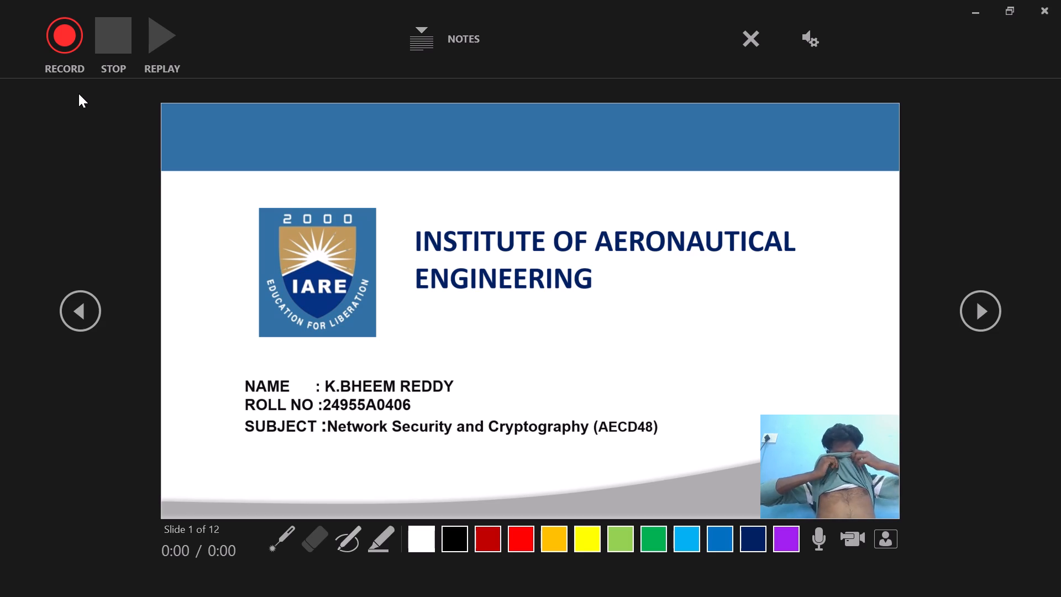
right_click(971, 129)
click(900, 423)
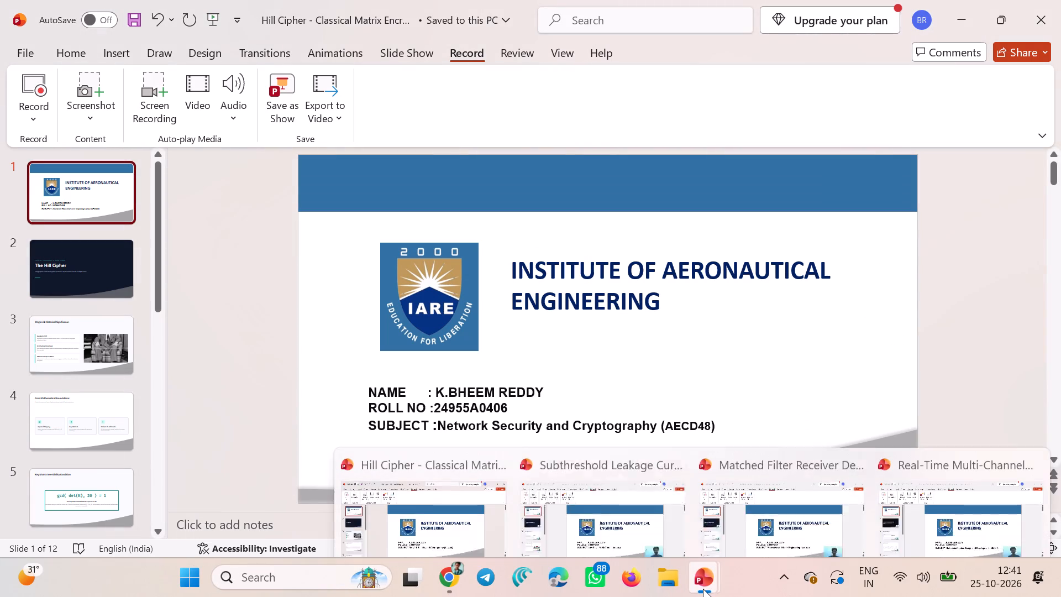
Switch to the Matched Filter Receiver Design presentation and play the webcam clip on its title slide.
click(700, 498)
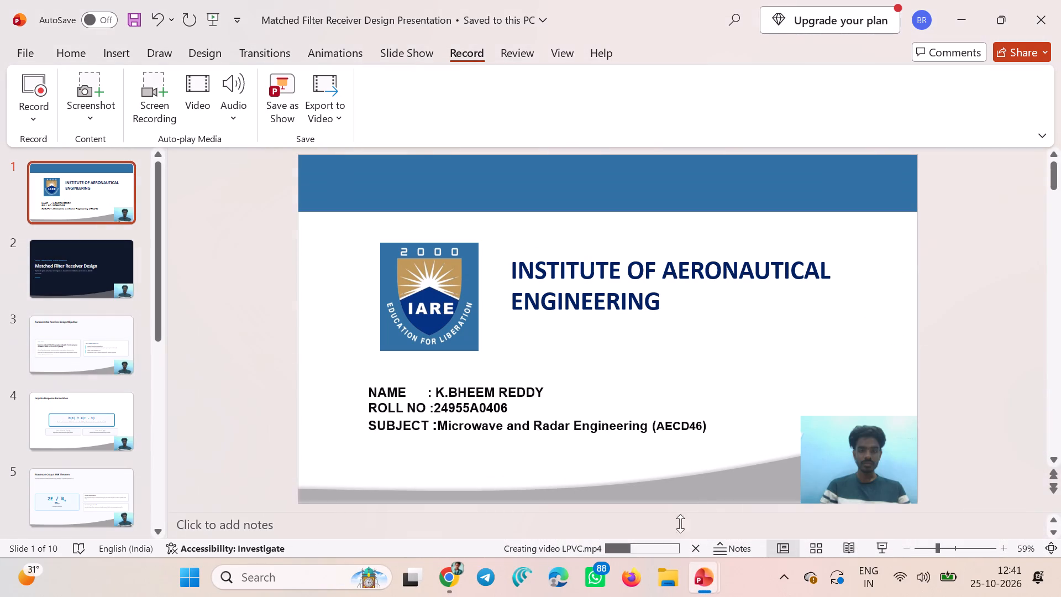
click(807, 467)
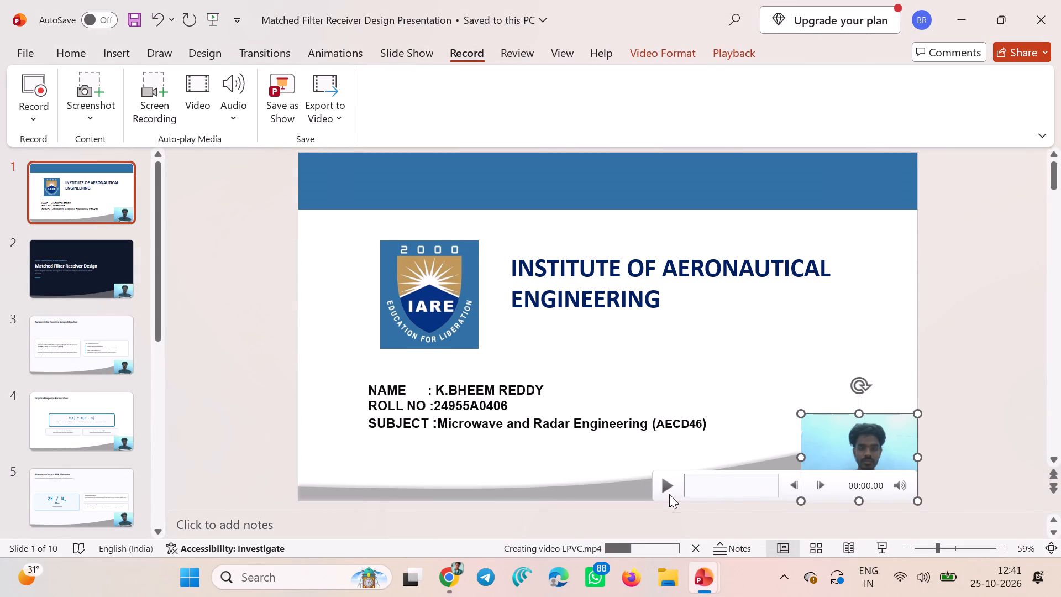
click(668, 490)
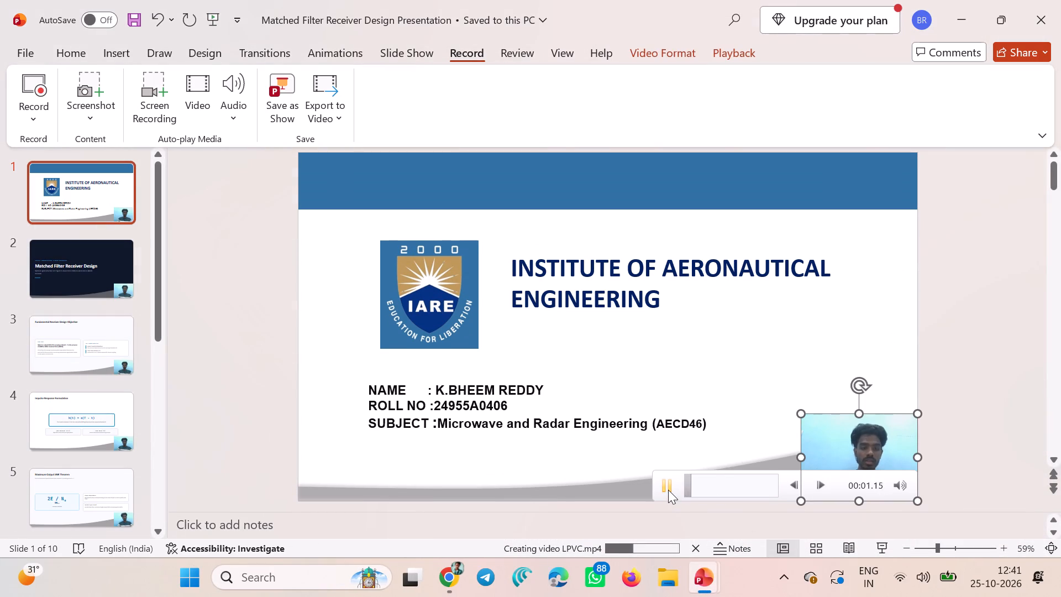
click(932, 324)
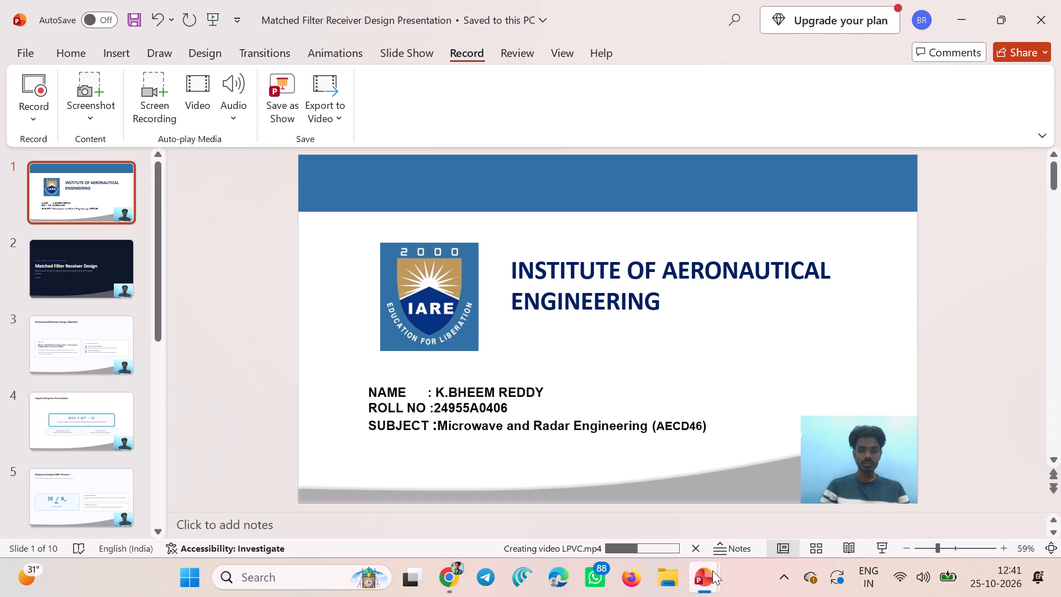
Return to the Hill Cipher presentation, record it from the title slide, and advance through The Hill Cipher to Origins & Historical Significance.
click(470, 526)
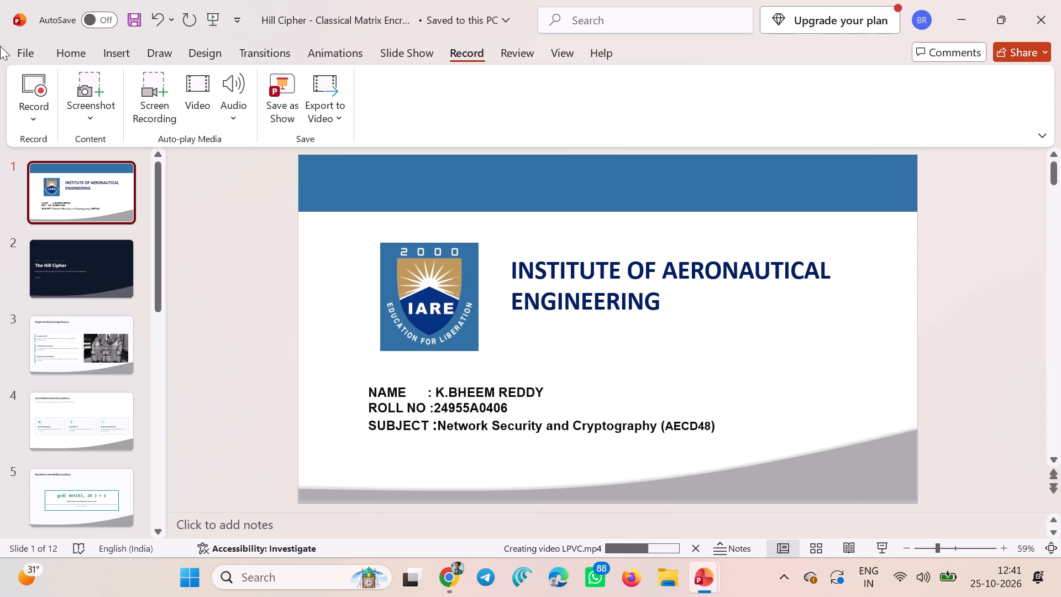
click(33, 95)
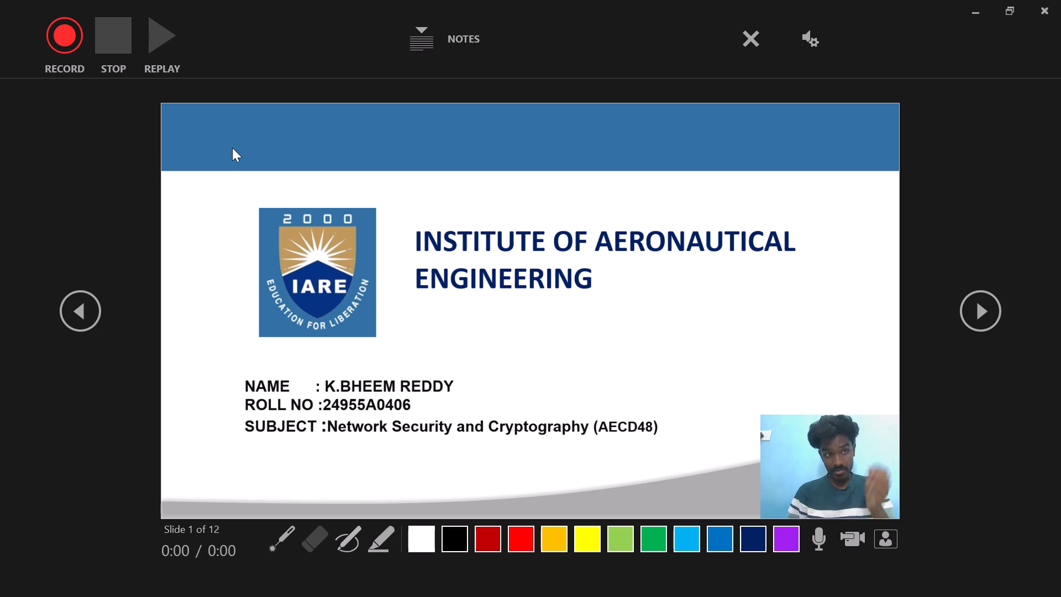
click(64, 41)
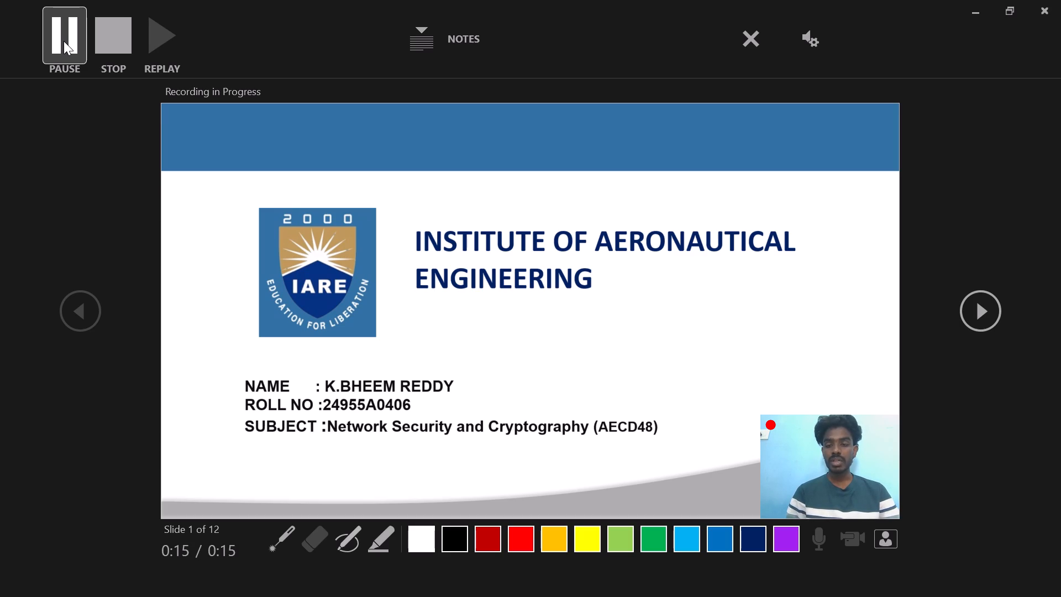
key(Right)
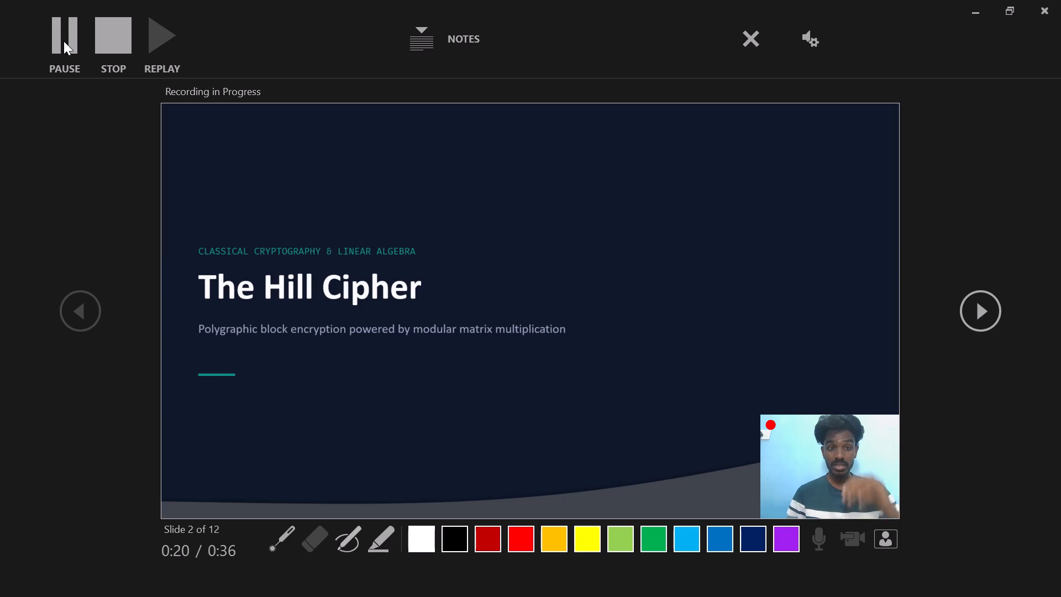
key(Right)
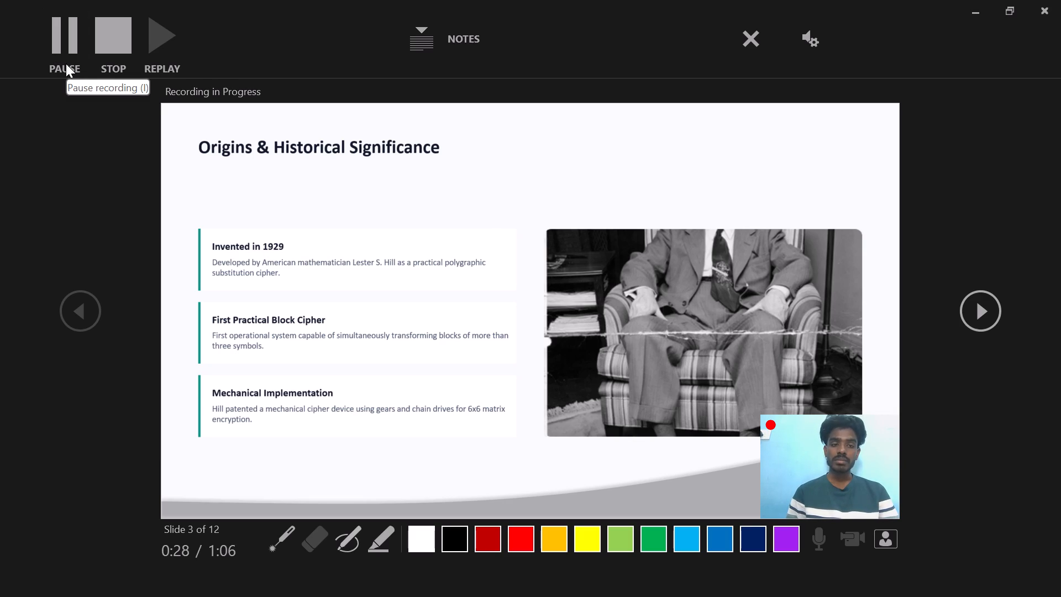
Pause the recording on the Origins & Historical Significance slide and end the show.
click(66, 64)
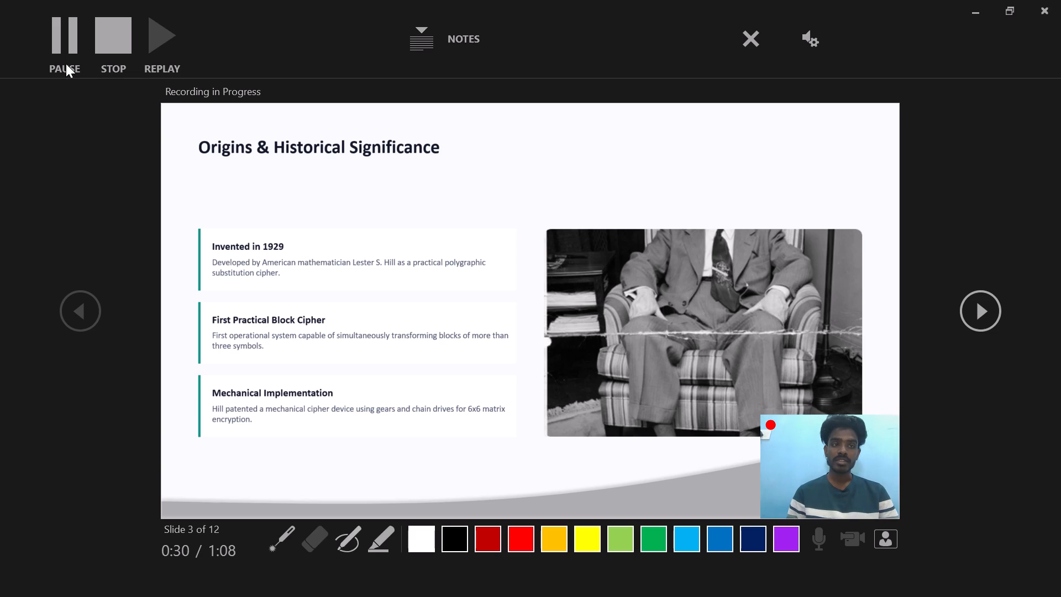
click(65, 44)
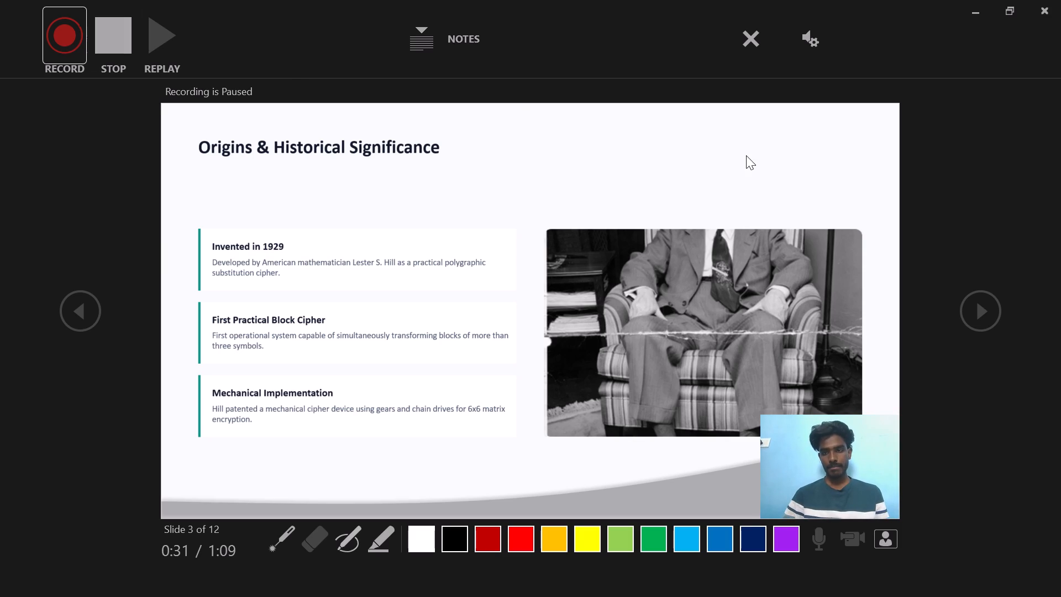
right_click(1006, 146)
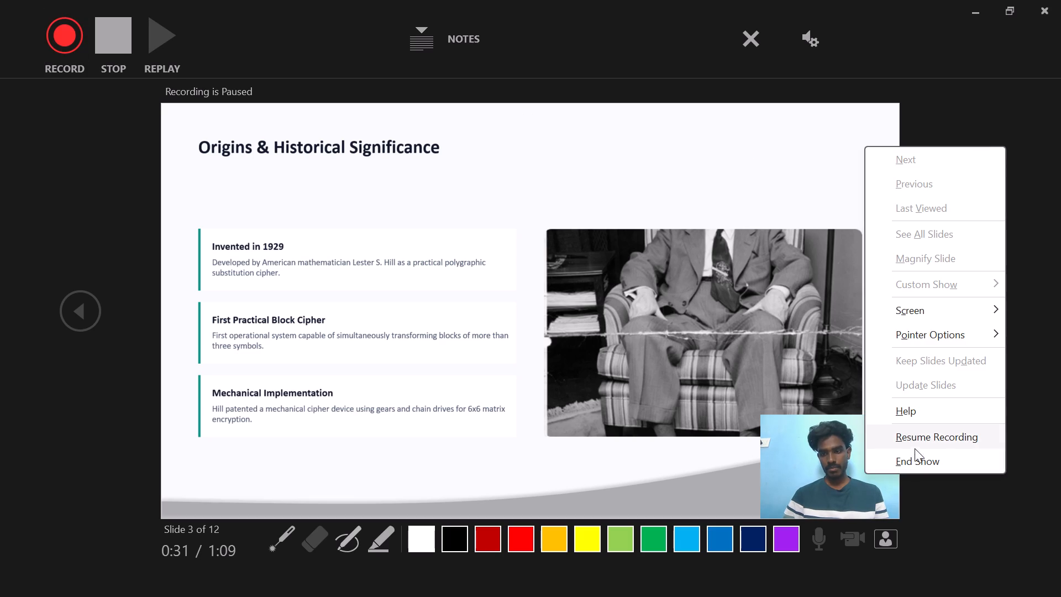
click(920, 455)
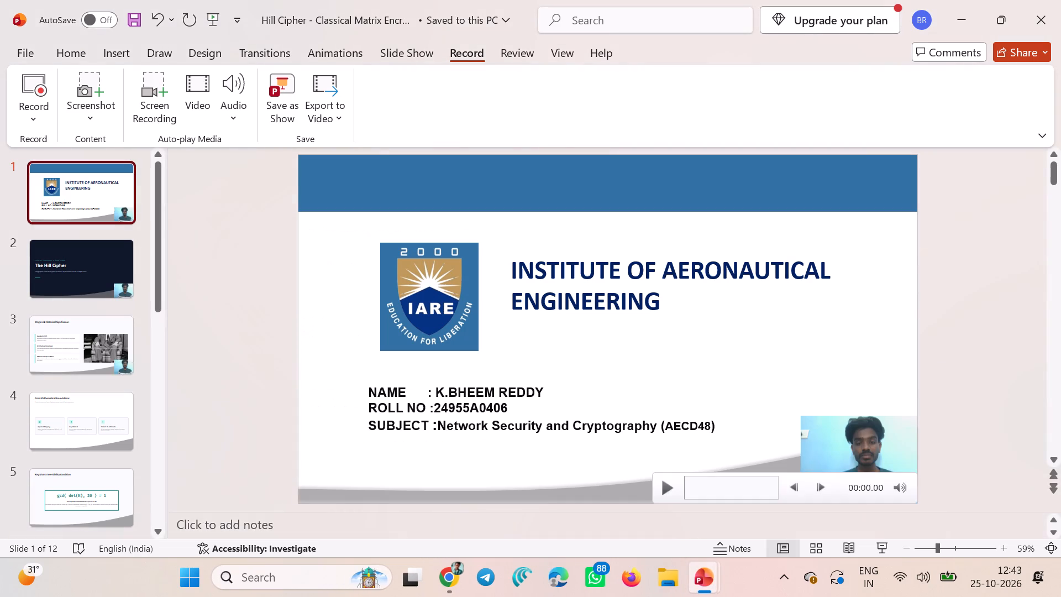
Delete the webcam clip from slide 3, Origins & Historical Significance.
click(70, 352)
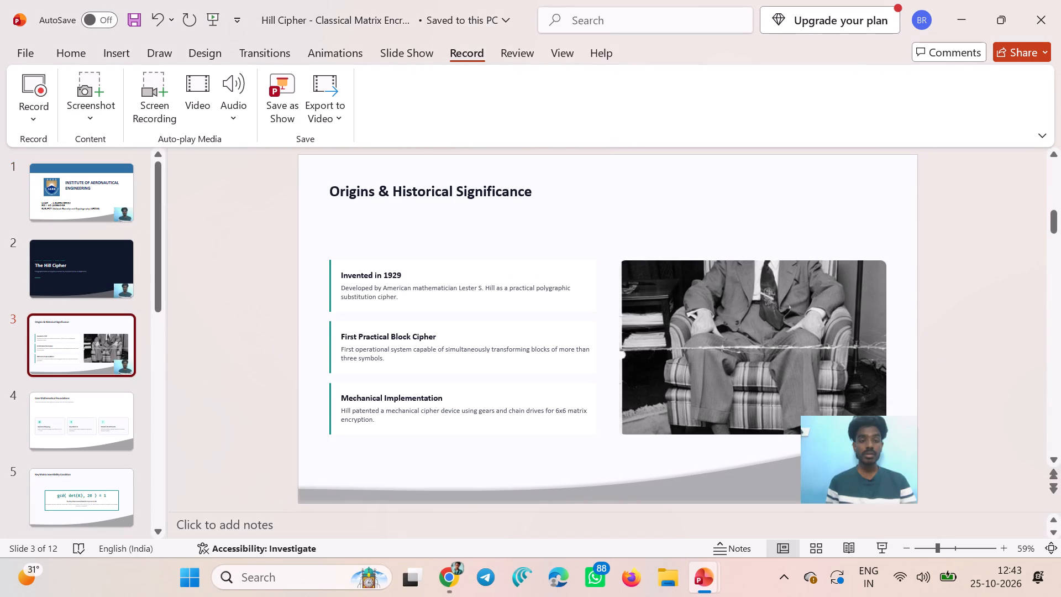
click(812, 452)
key(BackSpace)
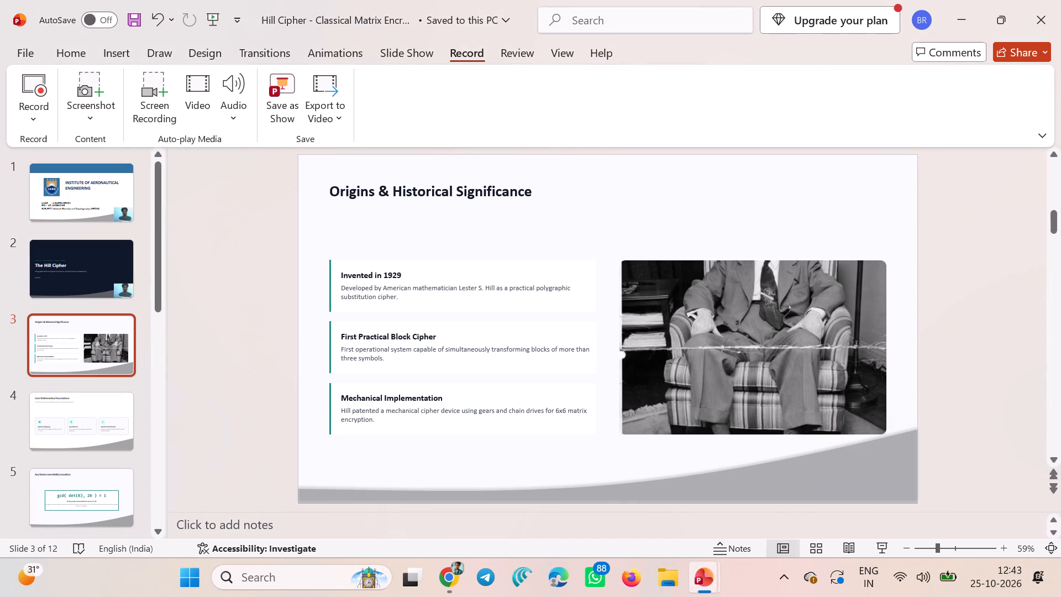
Start recording again from the current slide, Origins & Historical Significance.
click(24, 101)
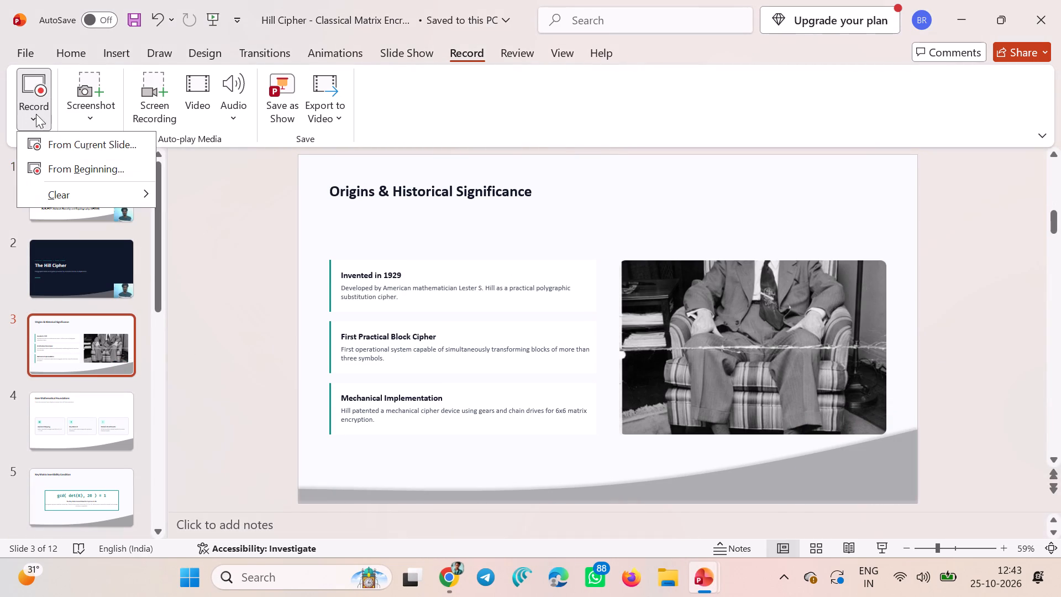
click(64, 145)
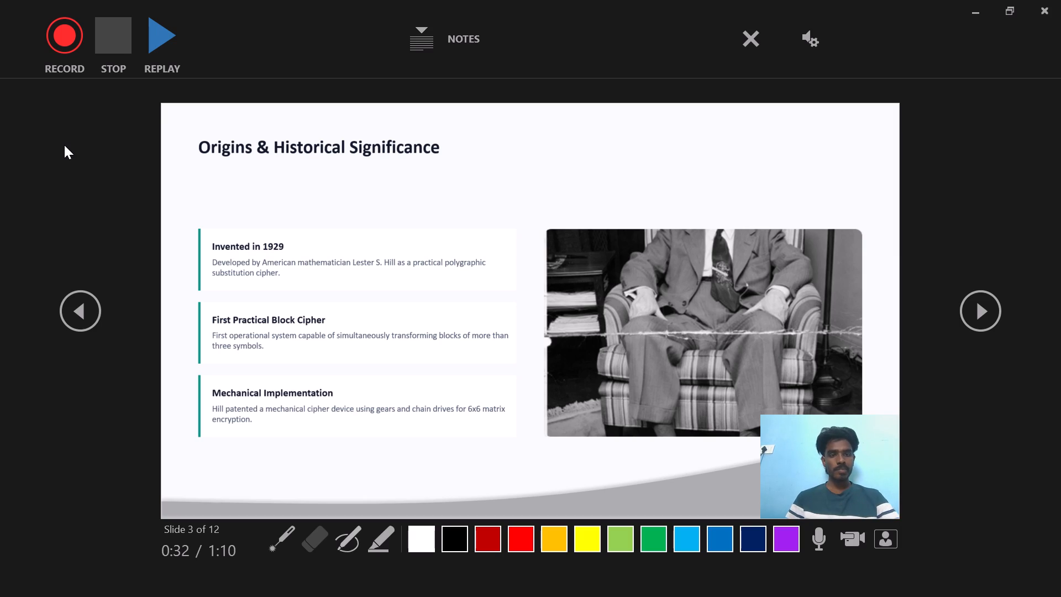
click(66, 40)
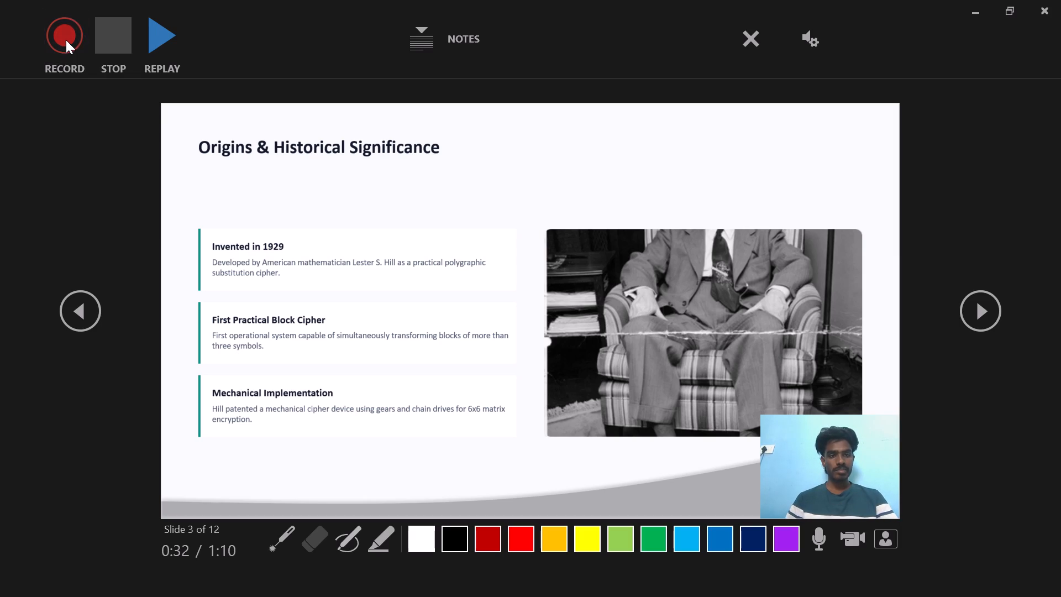
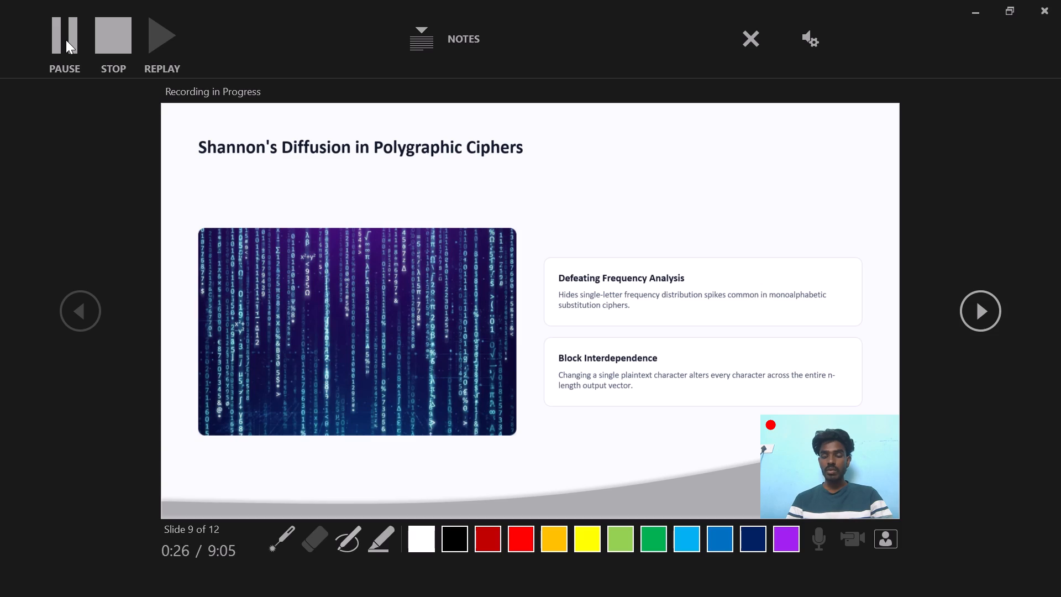
Continue recording the narration, advancing through Cryptographic Vulnerabilities and Cipher Paradigm Comparison to the Modern Legacy in Contemporary Cryptography slide.
key(Right)
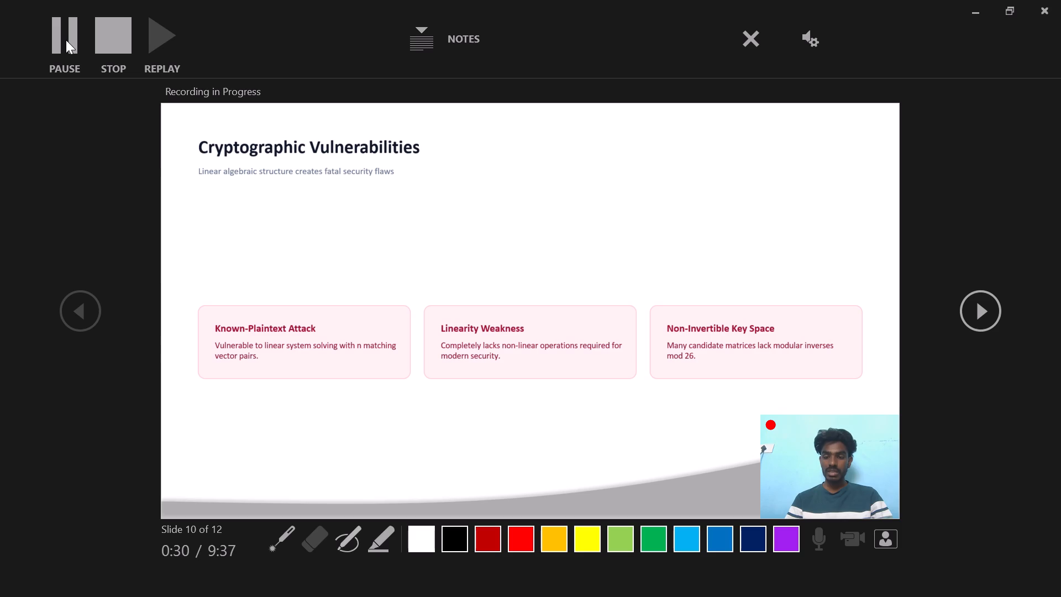
key(Right)
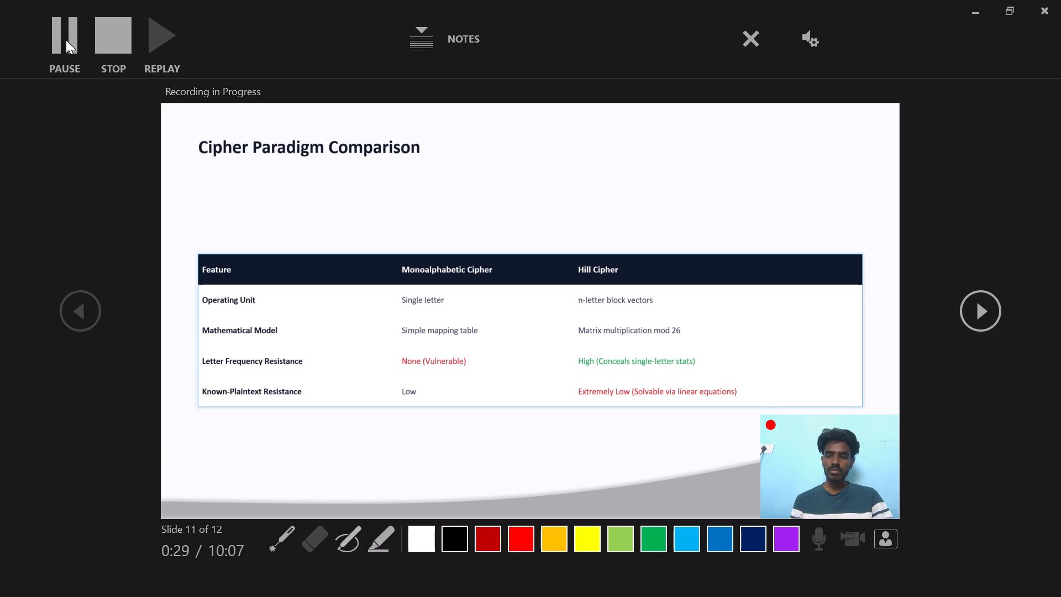
key(Right)
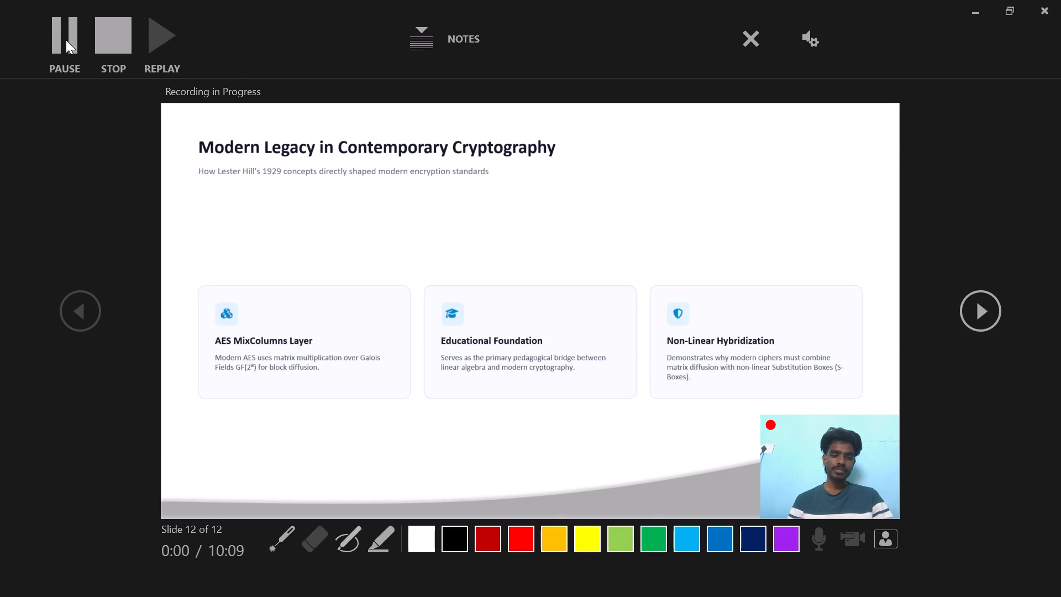
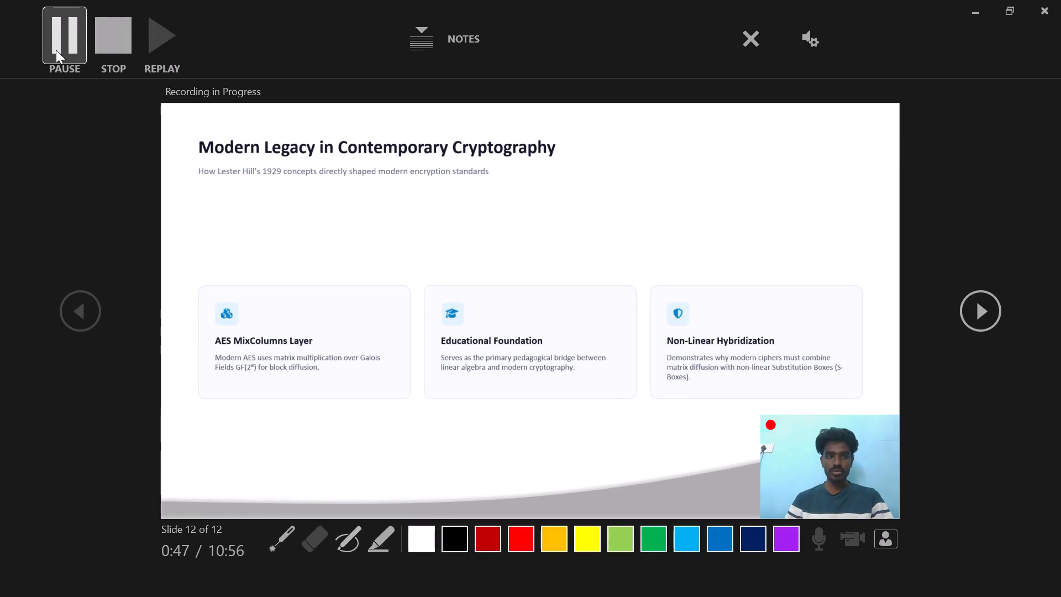
Pause the narration recording on the final Modern Legacy slide and return to the Hill Cipher slides.
click(56, 50)
right_click(913, 202)
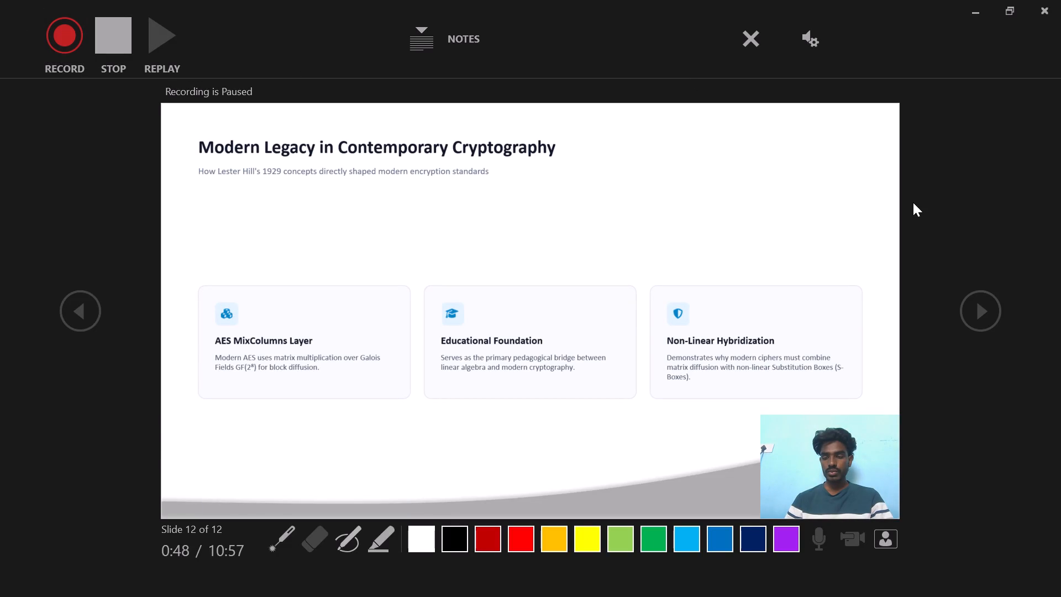
click(951, 516)
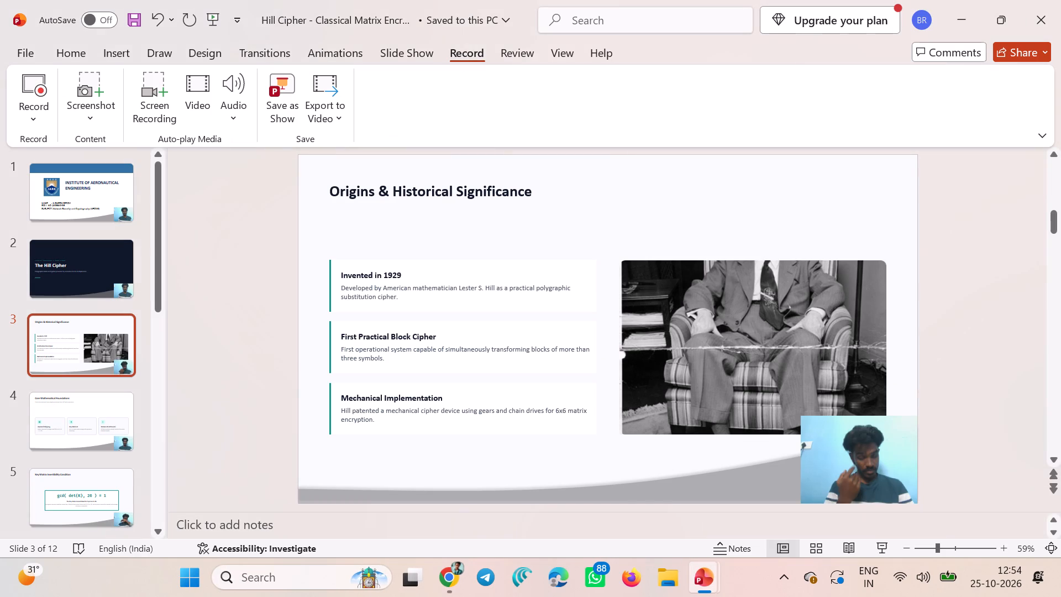
Export the Hill Cipher presentation as a Full HD MPEG-4 video with recorded timings and narrations, named NSC, in Downloads.
scroll(107, 285, up, 3)
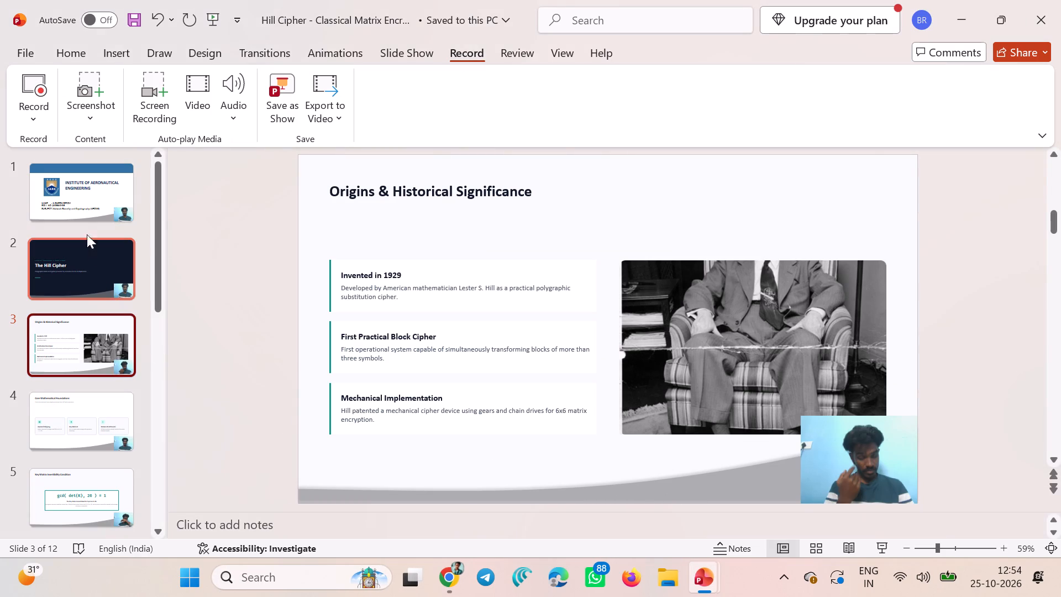
click(79, 213)
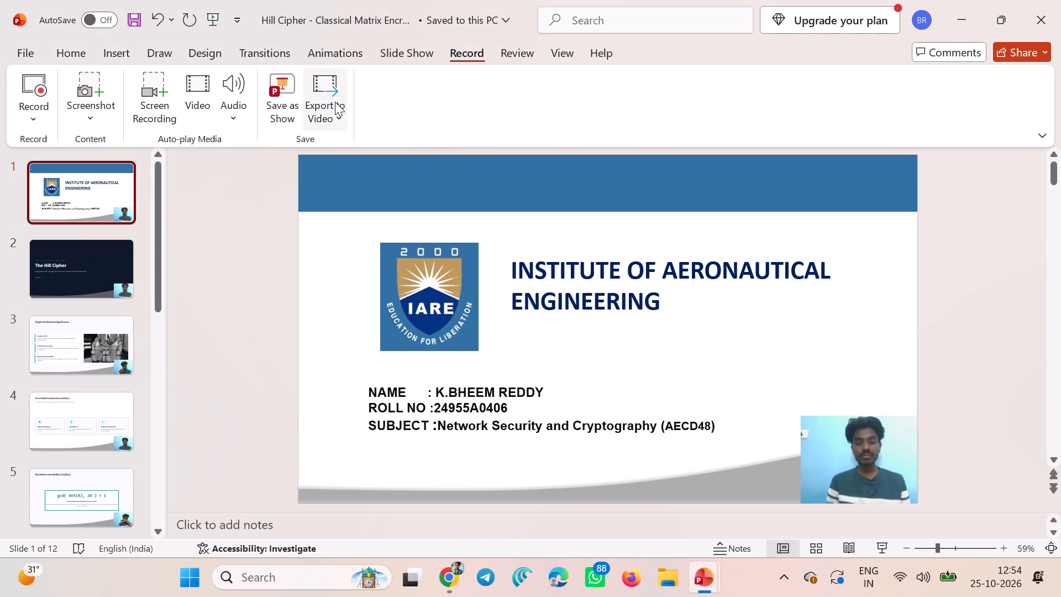
click(324, 95)
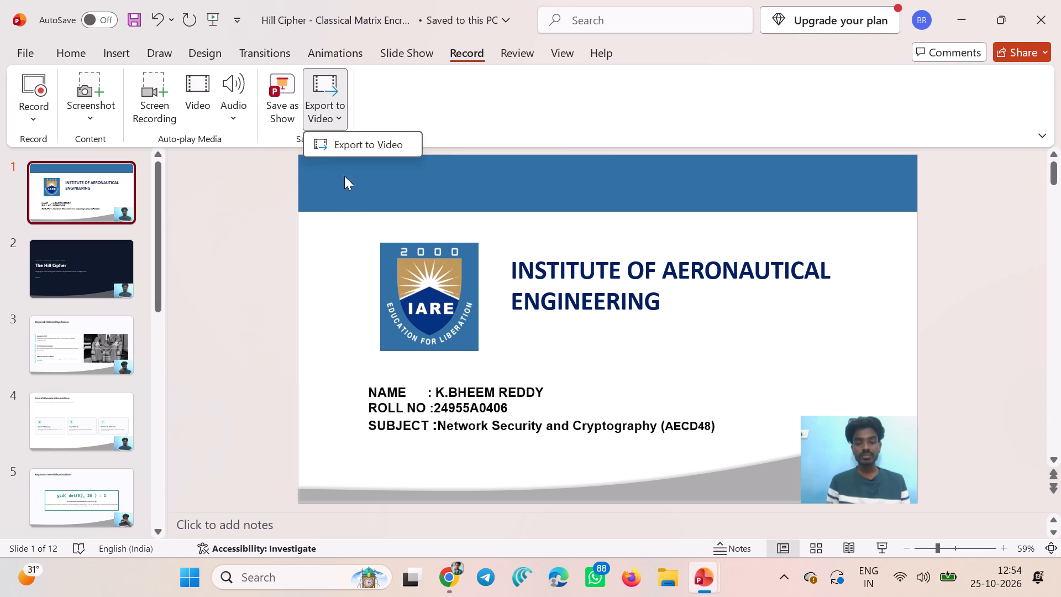
click(339, 145)
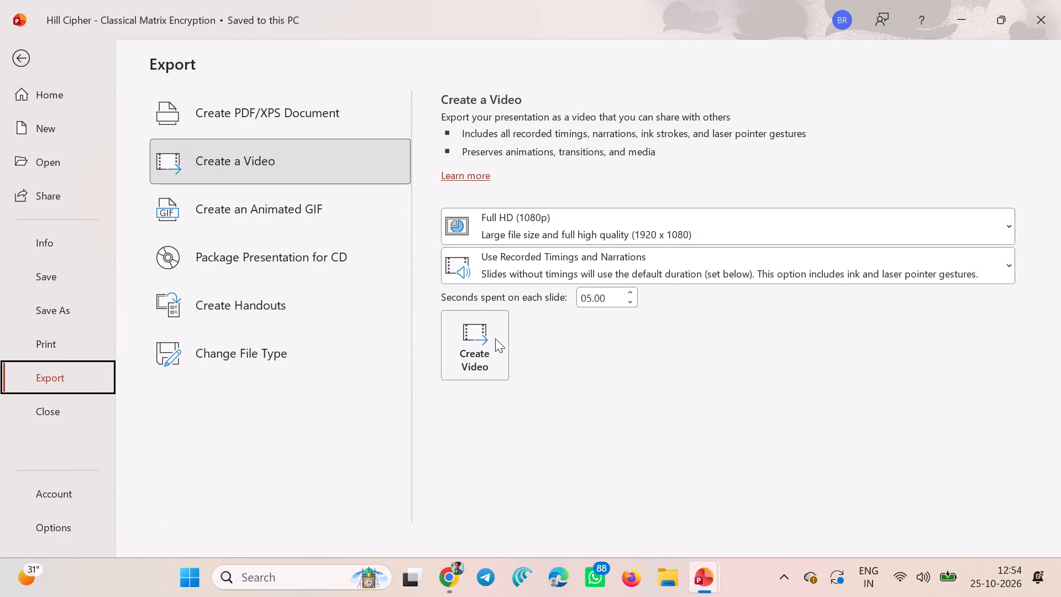
click(481, 344)
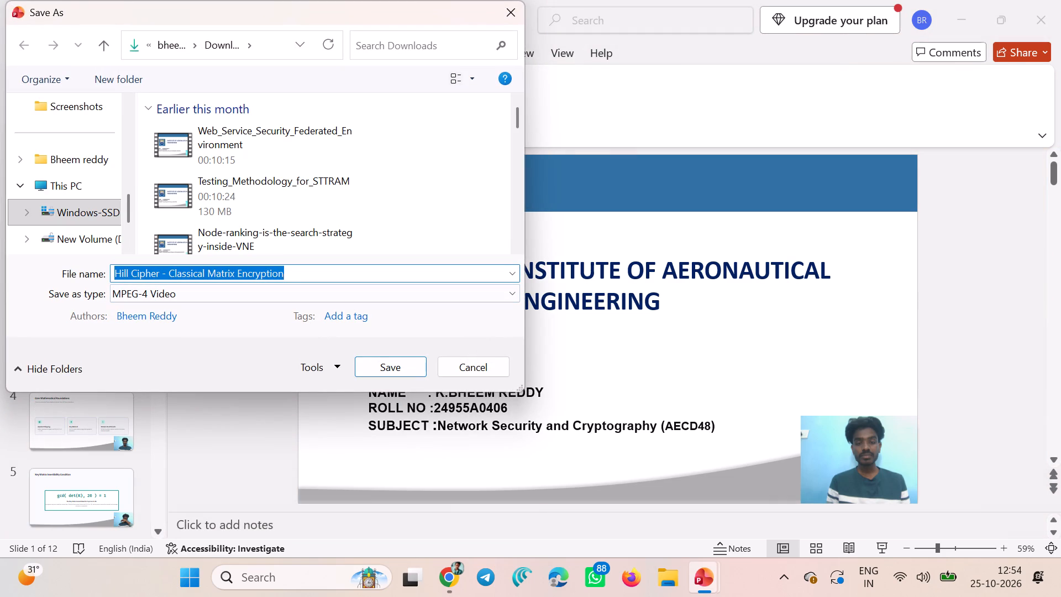
key(BackSpace)
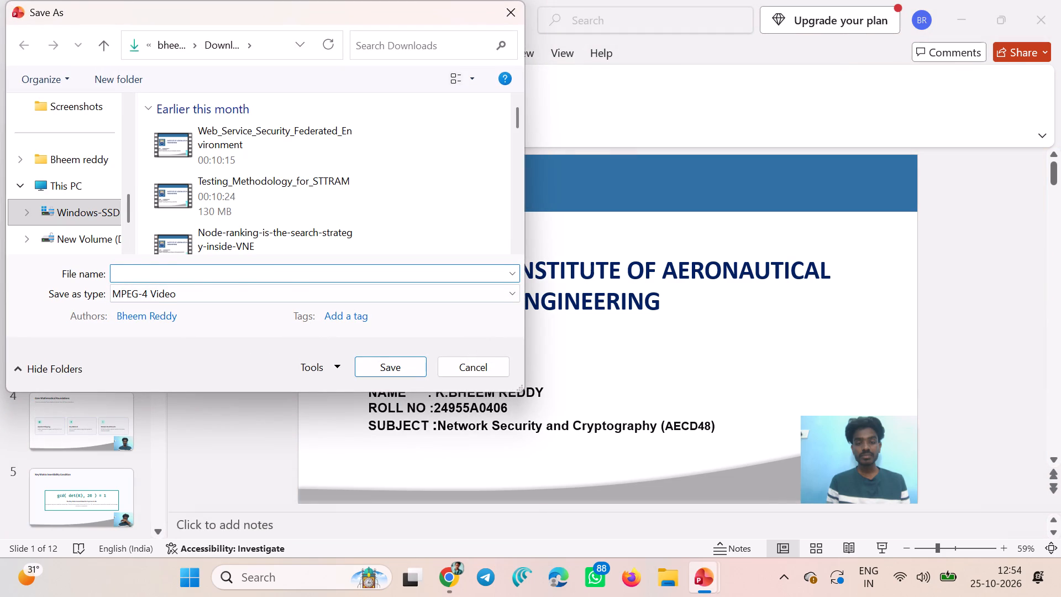
key(n)
key(s)
key(c)
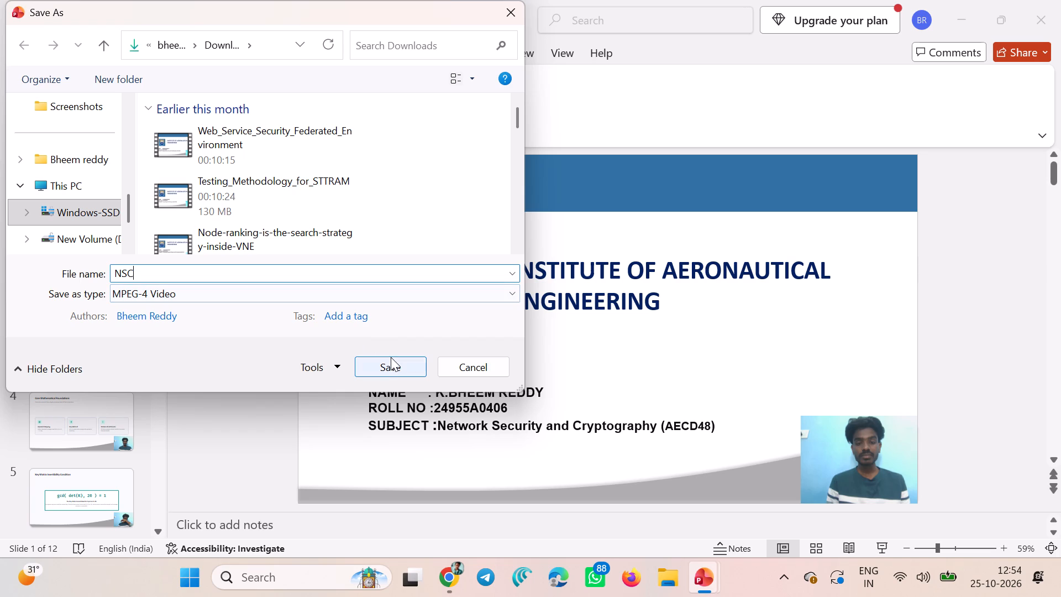
click(392, 362)
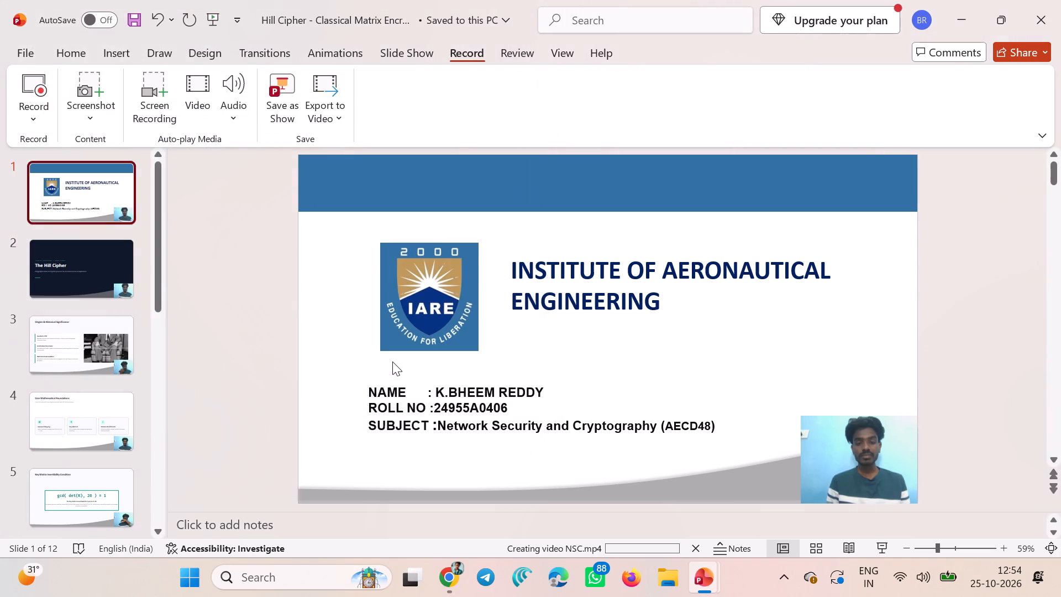
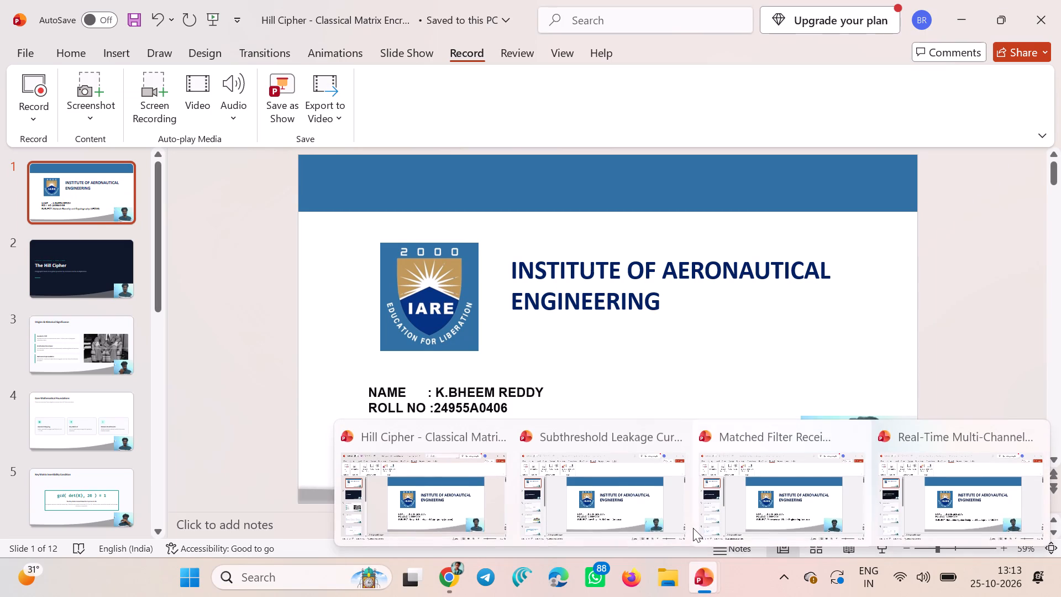
Review the title slides of the Hill Cipher, Subthreshold Leakage, Matched Filter and Real-Time Monitoring presentations in turn.
click(421, 502)
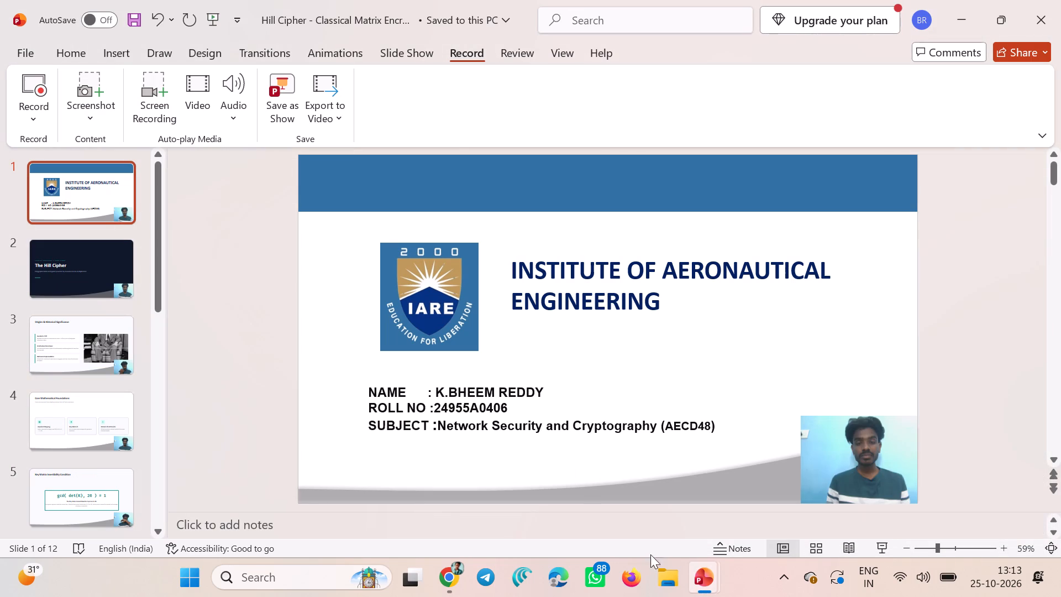
click(639, 506)
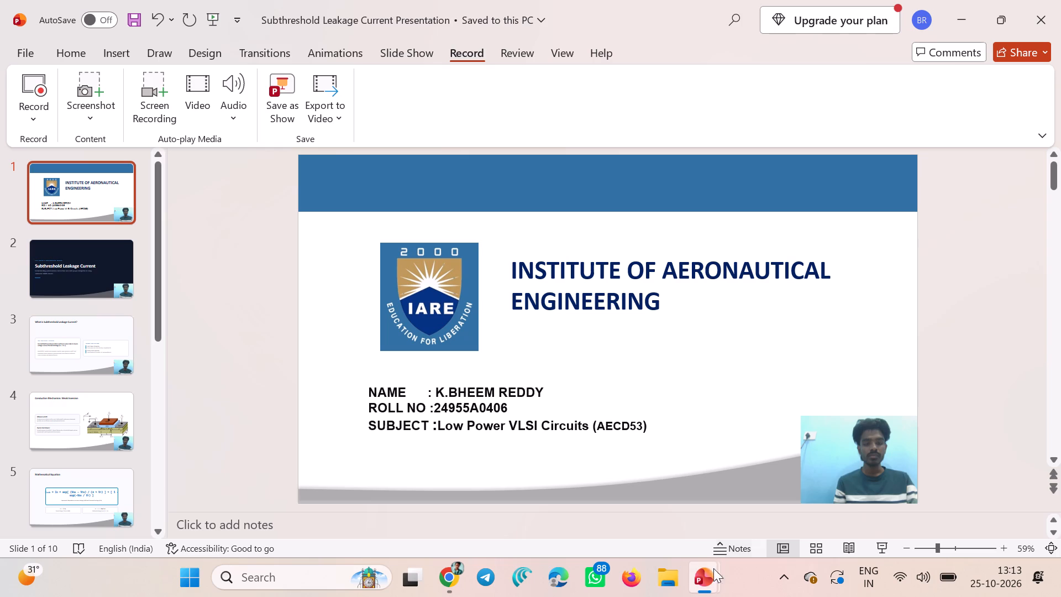
click(748, 522)
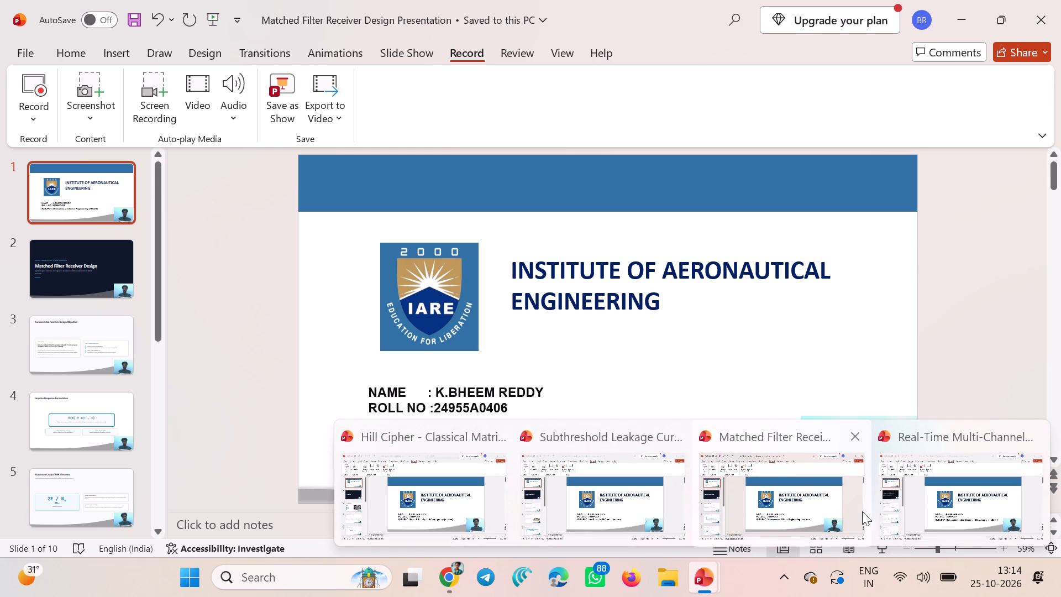
click(923, 506)
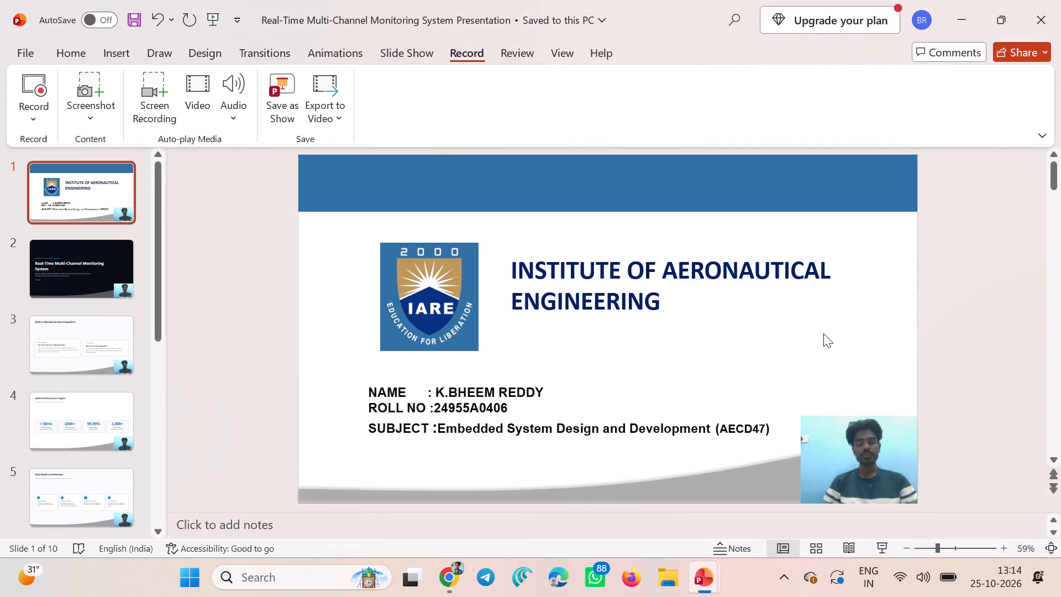